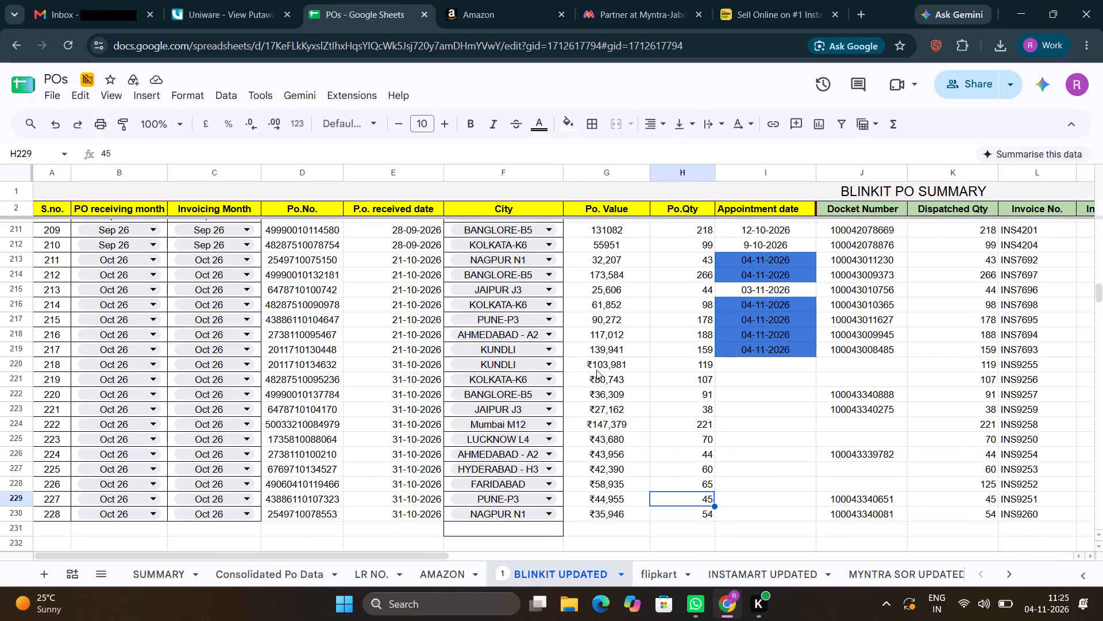
Review the invoice value, dispatched date and status columns for the 31-10-2026 purchase orders in the BLINKIT UPDATED sheet.
key(Right)
key(Right)
key(Right)
key(Right)
key(Right)
key(Right)
key(Right)
key(Left)
key(Up)
key(Left)
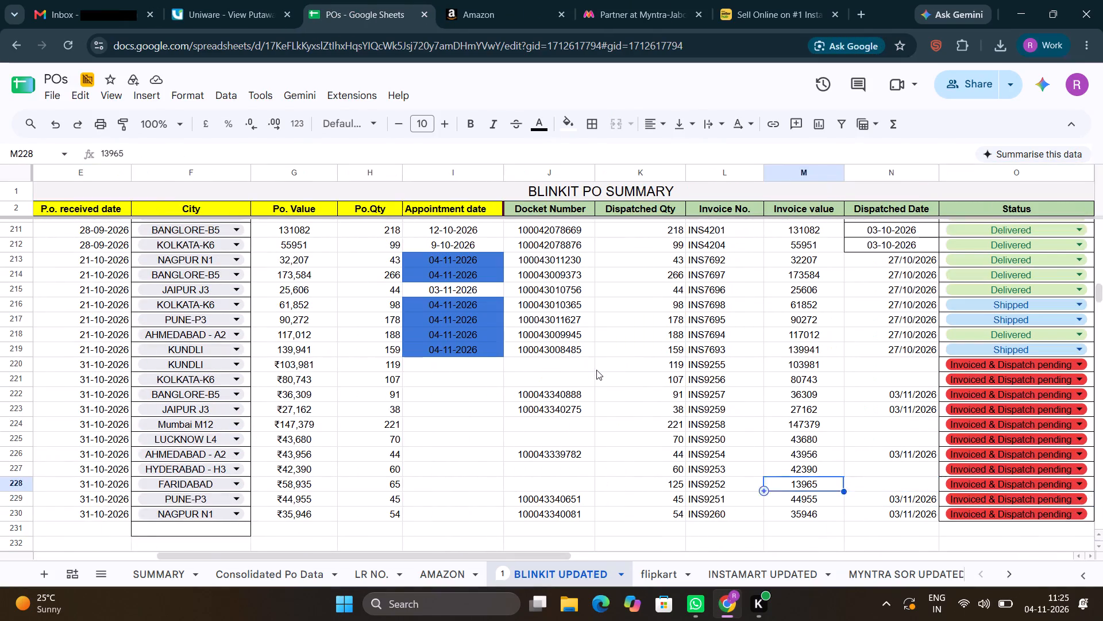
key(Up)
key(Right)
key(Up)
key(Right)
key(Up)
key(Up)
key(Up)
key(Up)
key(Up)
key(Up)
key(Up)
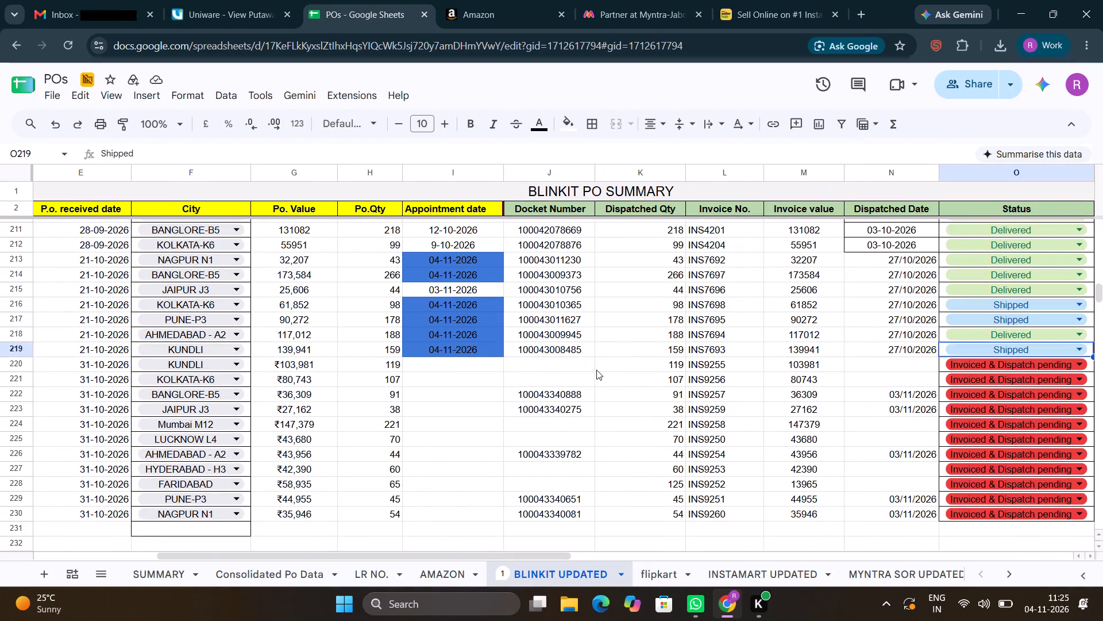
Examine the KOLKATA-K6 order in row 216, from its status back across the dispatch, invoice and appointment details to its city.
key(Up)
key(Up)
key(Up)
key(Left)
key(Left)
key(Left)
key(Left)
key(Left)
key(Left)
key(Left)
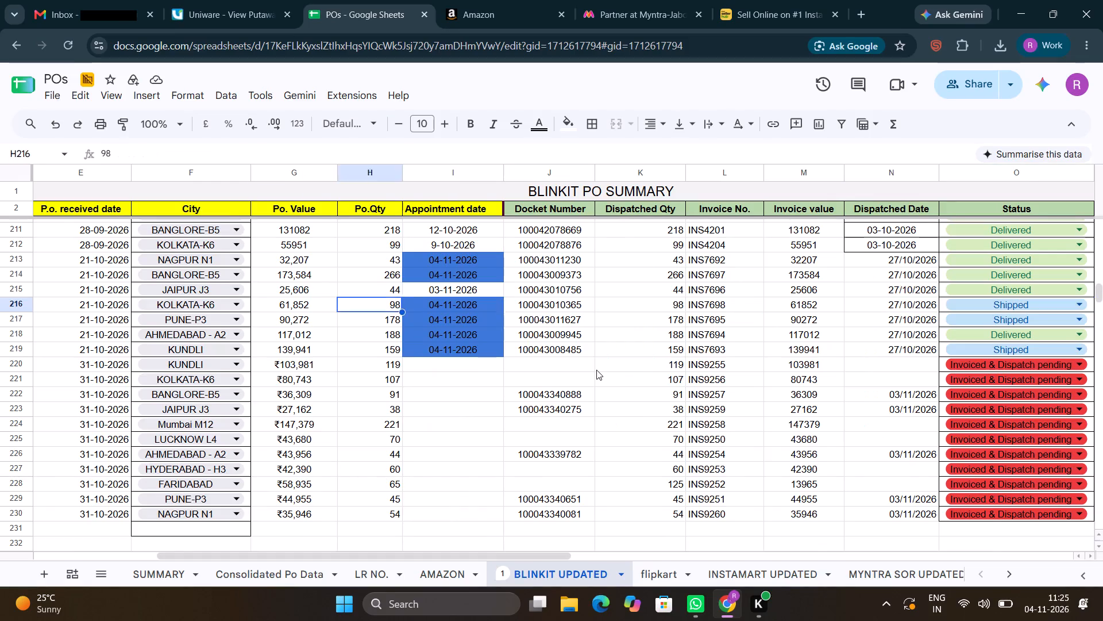
key(Left)
key(Left)
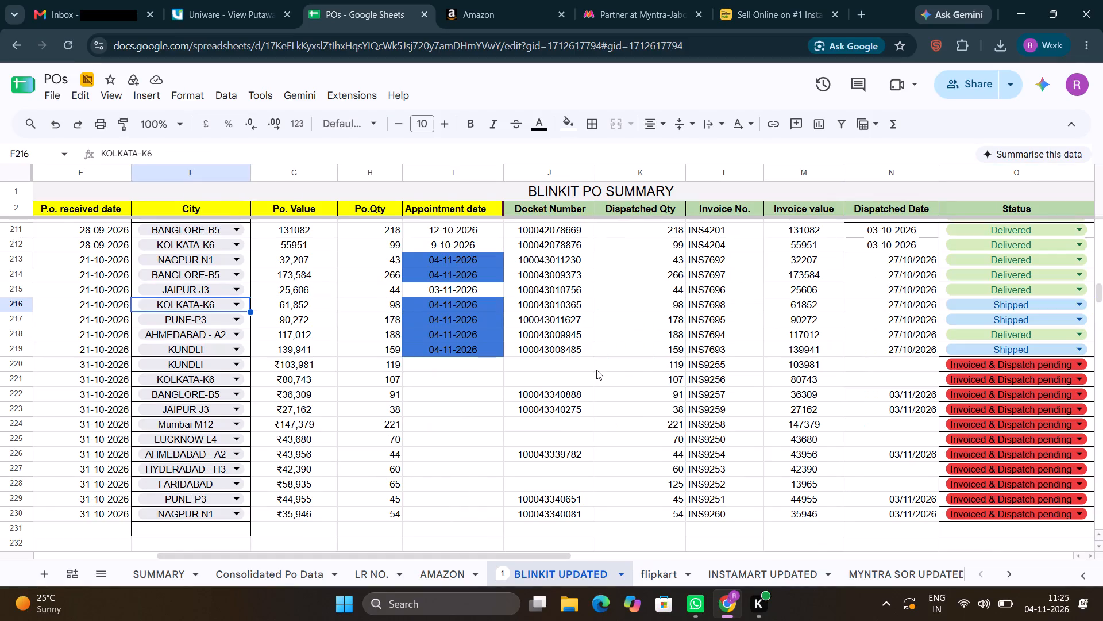
key(Right)
key(Right)
key(Right)
key(Right)
key(Right)
key(Right)
key(Right)
key(Right)
key(Right)
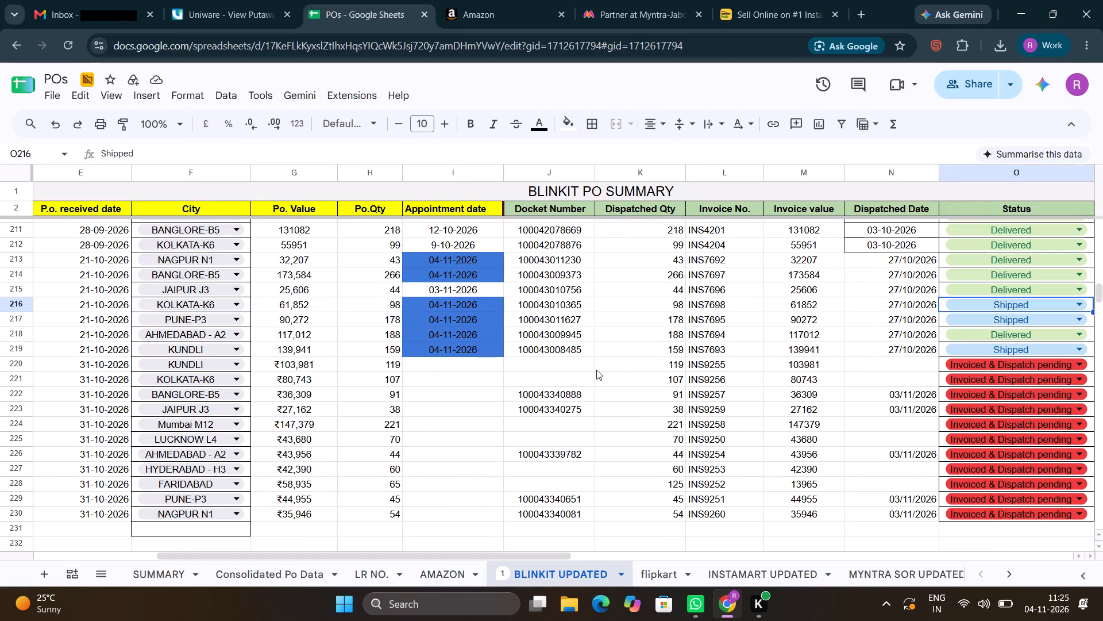
key(Left)
key(Left)
key(Left)
key(Left)
key(Left)
key(Left)
key(Left)
key(Left)
key(Left)
key(Left)
key(Left)
key(ctrl+c)
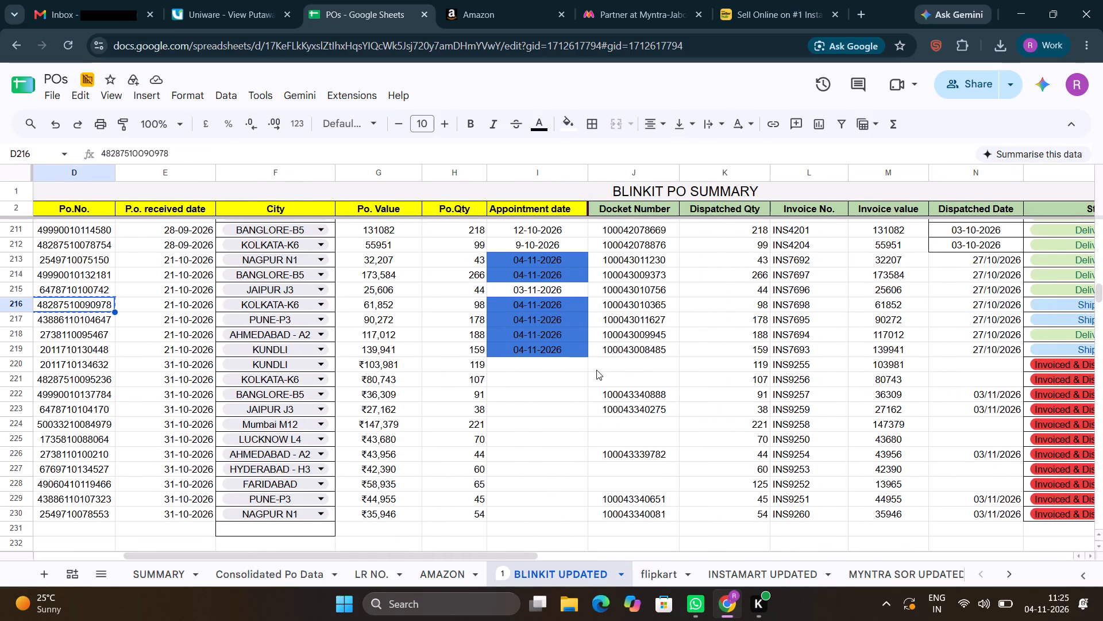
click(757, 0)
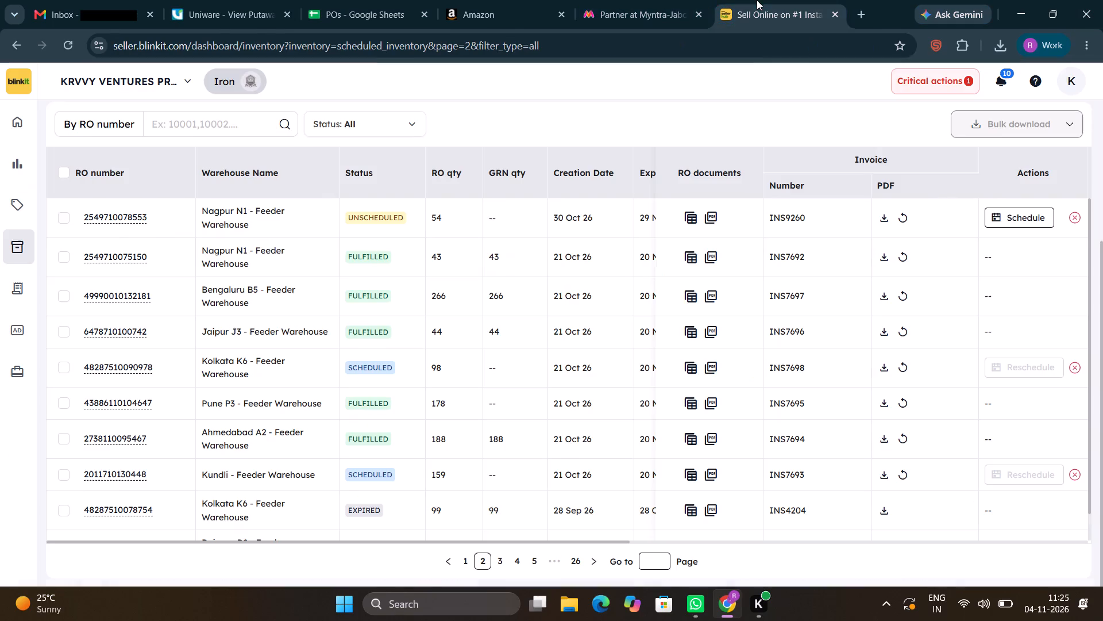
click(239, 118)
key(ctrl+v)
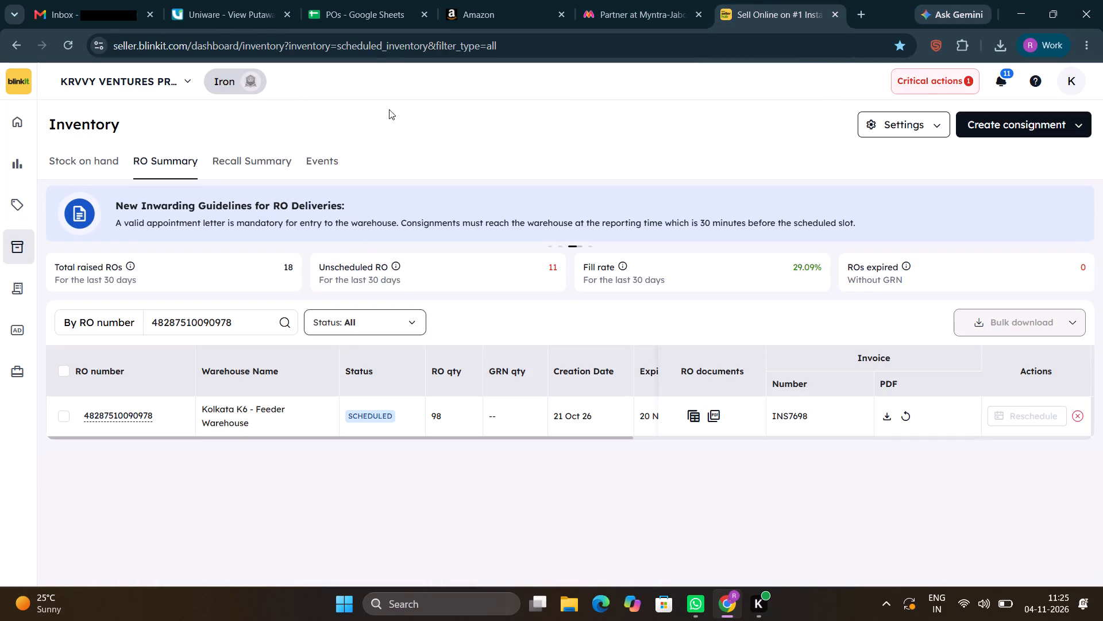
click(355, 0)
key(Right)
key(Right)
key(Right)
key(Right)
key(Right)
key(Right)
key(Right)
key(Right)
key(Right)
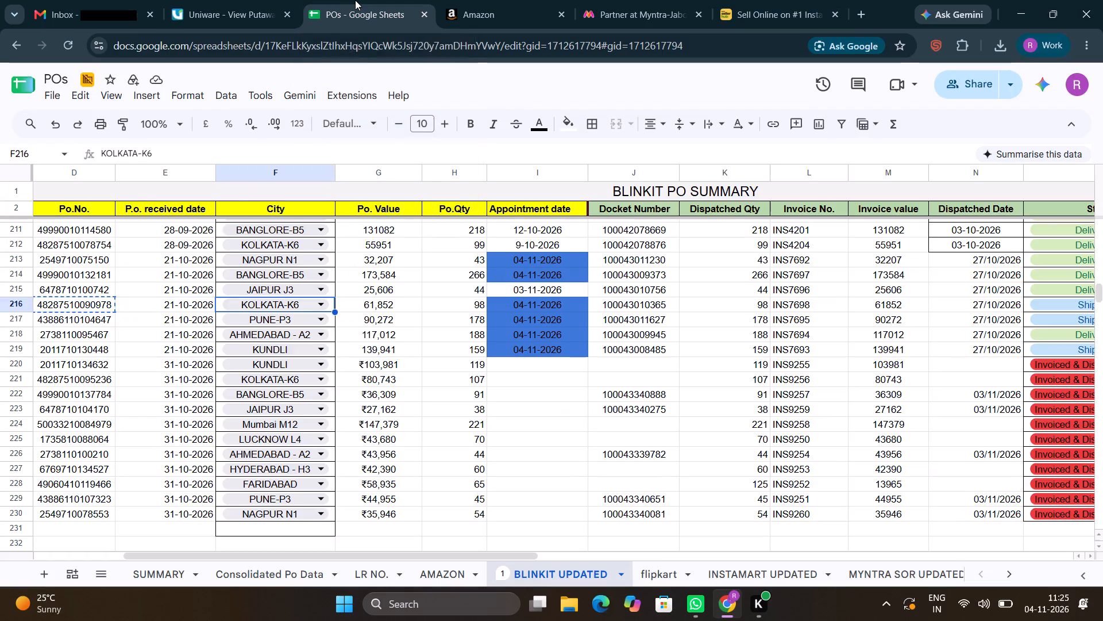
key(Right)
key(Right)
key(Down)
key(Left)
key(Left)
key(Left)
key(Left)
key(Left)
key(Left)
key(Left)
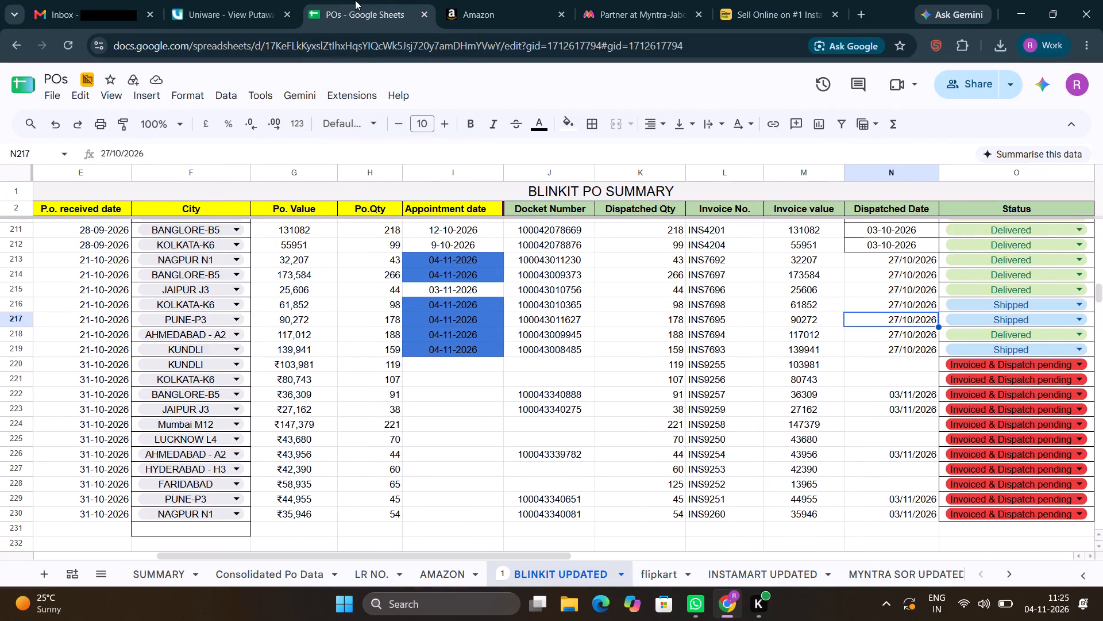
key(Left)
key(Left)
key(Left)
key(Left)
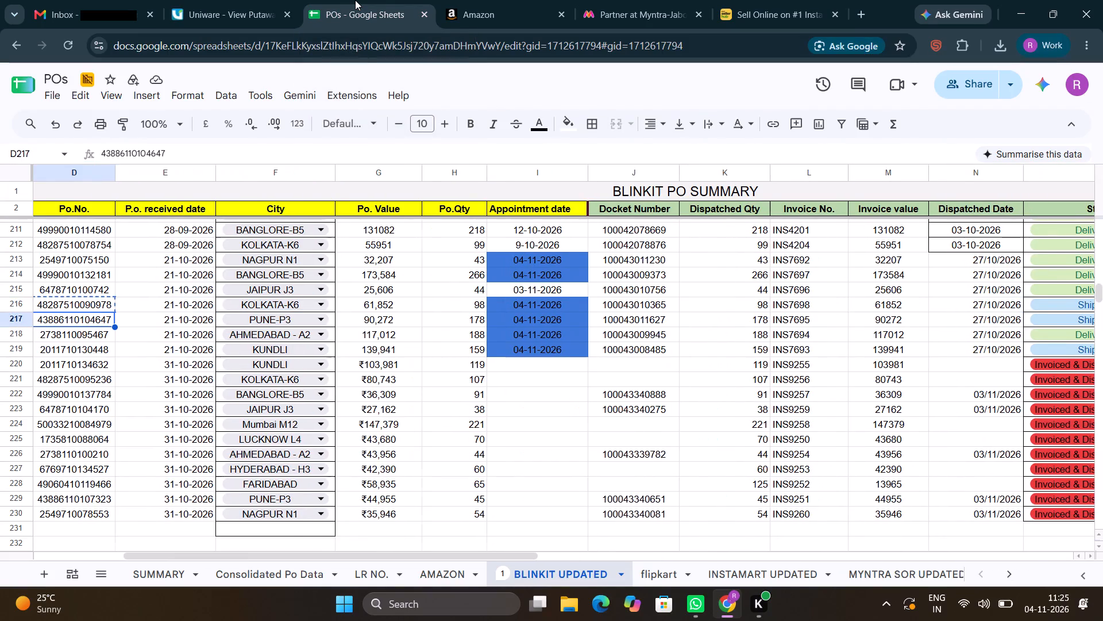
key(ctrl+c)
click(771, 0)
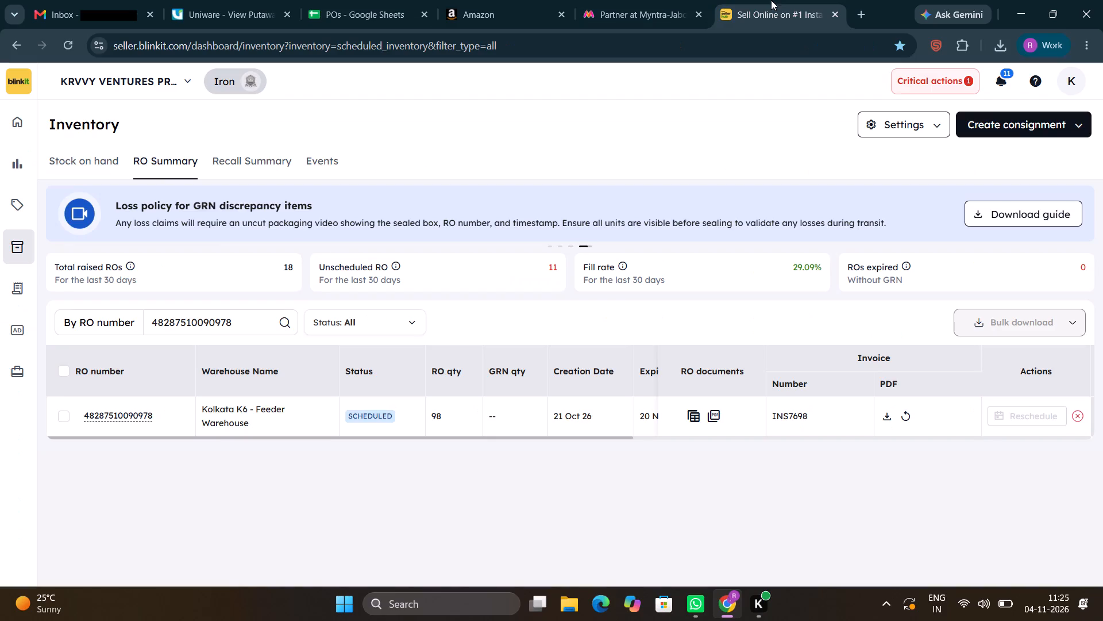
click(218, 327)
key(ctrl+a)
key(ctrl+v)
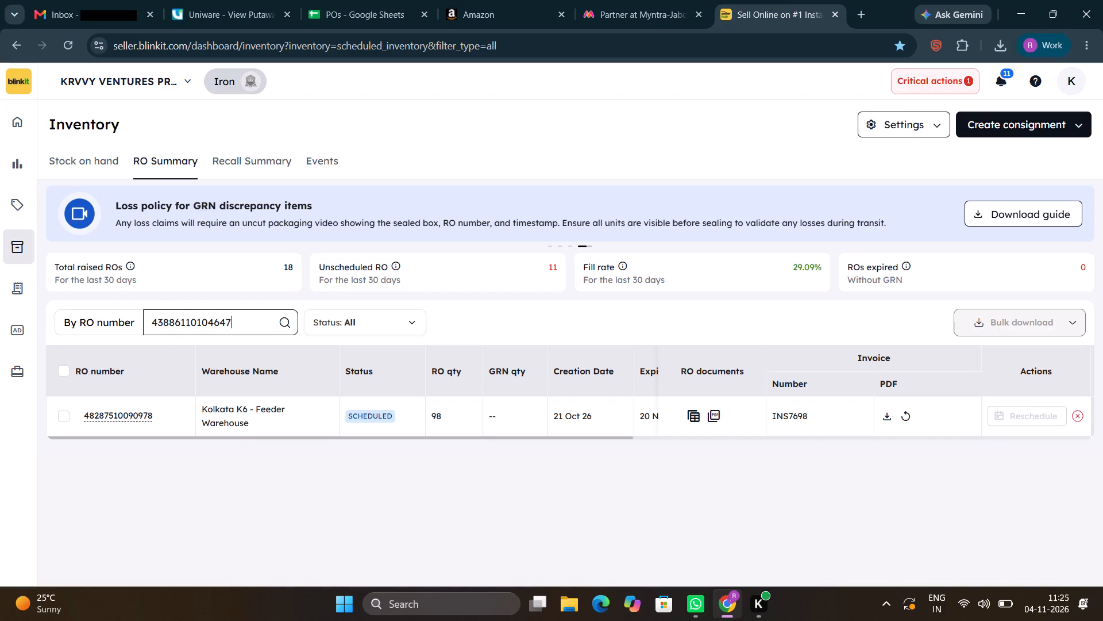
key(Return)
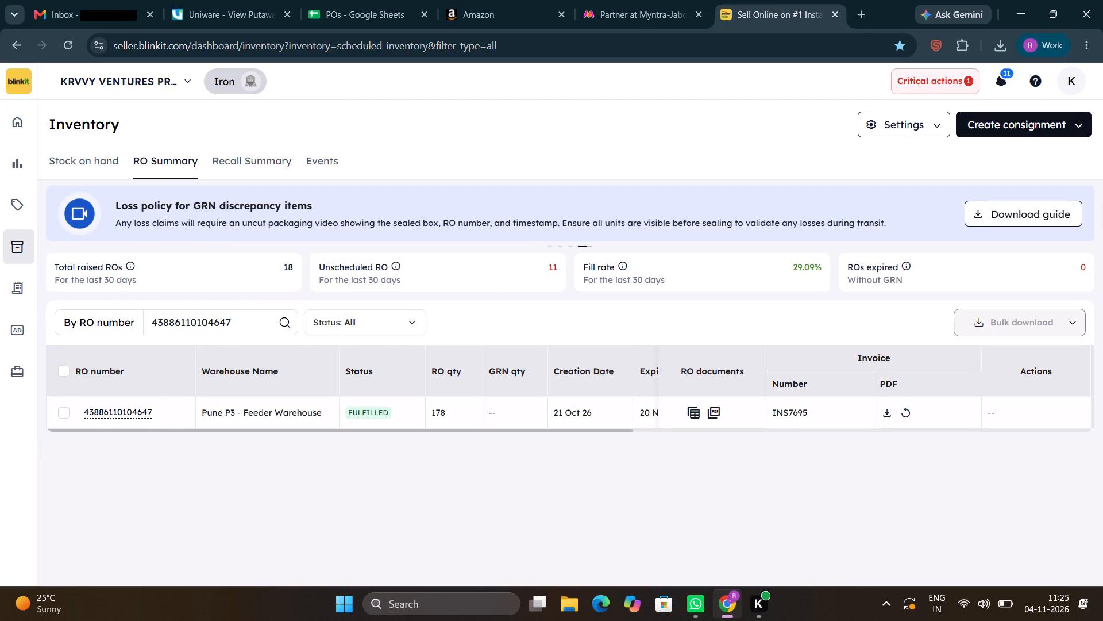
click(110, 412)
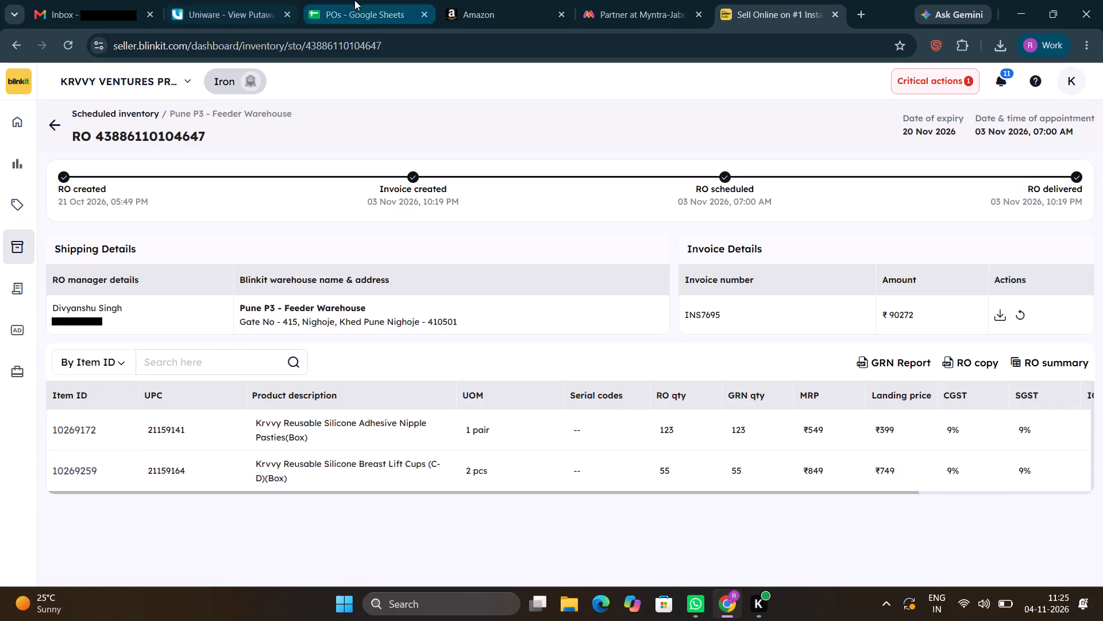
In the POs sheet, set the status of the Pune-P3 order in row 217 to Delivered.
click(354, 0)
key(Right)
key(Right)
key(Right)
key(Right)
key(Right)
key(Right)
key(Right)
key(Right)
key(Right)
key(Right)
key(Right)
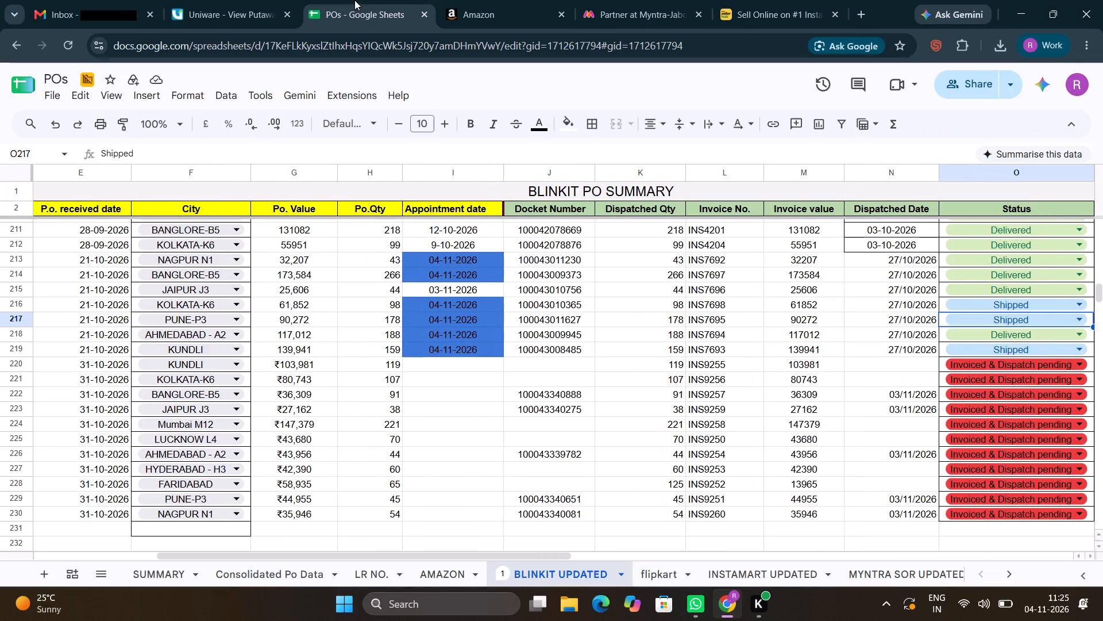
text(DE)
key(Down)
key(Tab)
key(Down)
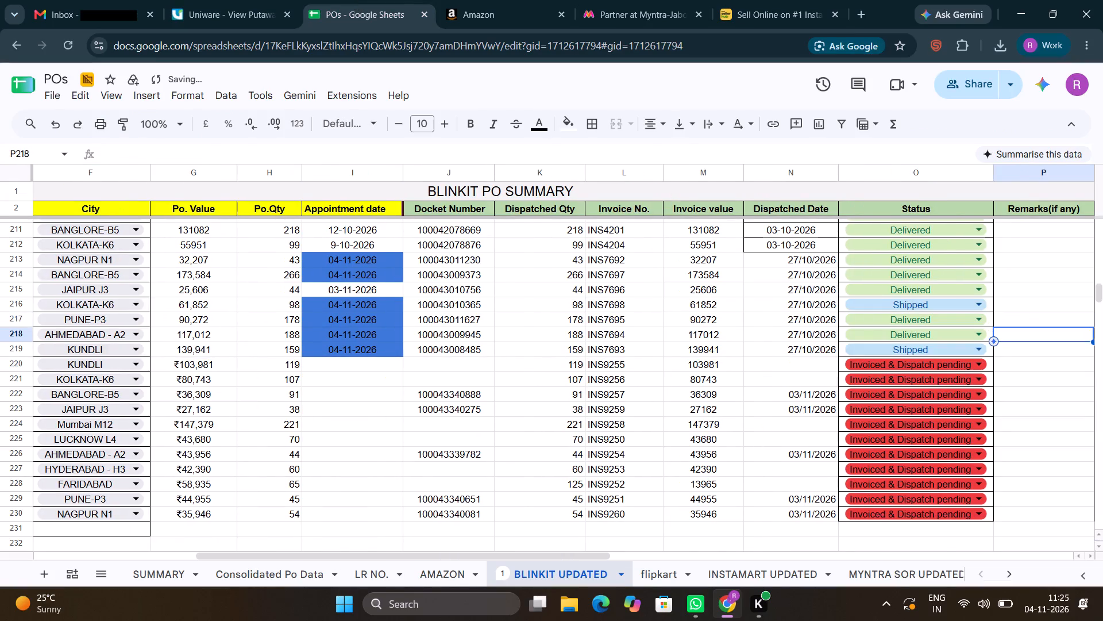
key(Left)
key(Down)
key(Left)
key(Left)
key(Left)
key(Left)
key(Left)
key(Left)
key(Left)
key(Left)
key(Left)
key(Left)
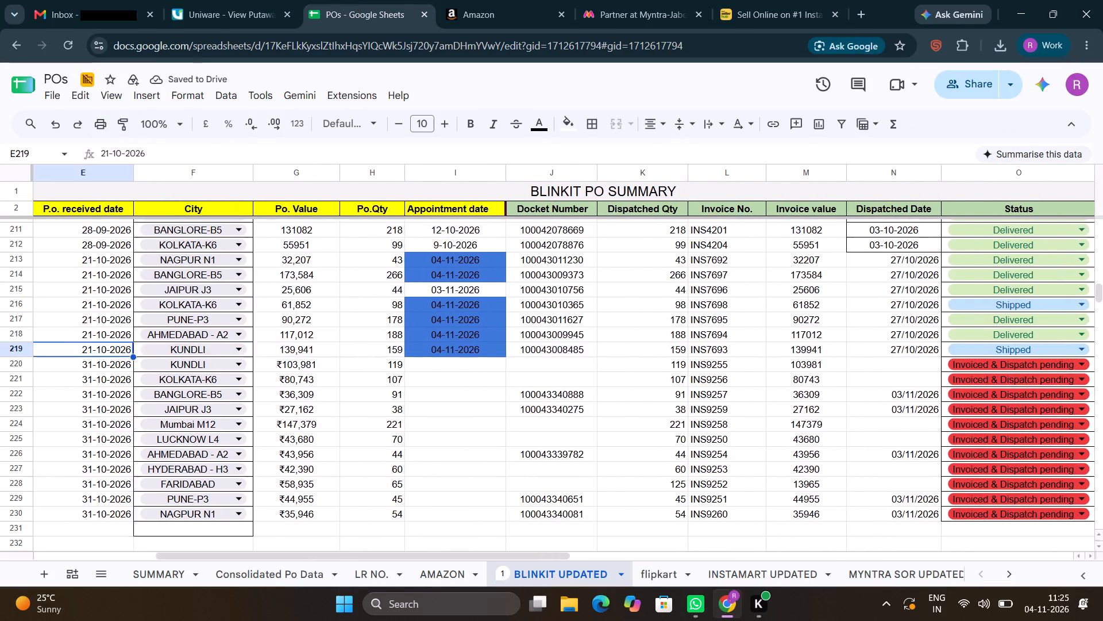
key(Left)
key(Left)
key(Right)
key(ctrl+c)
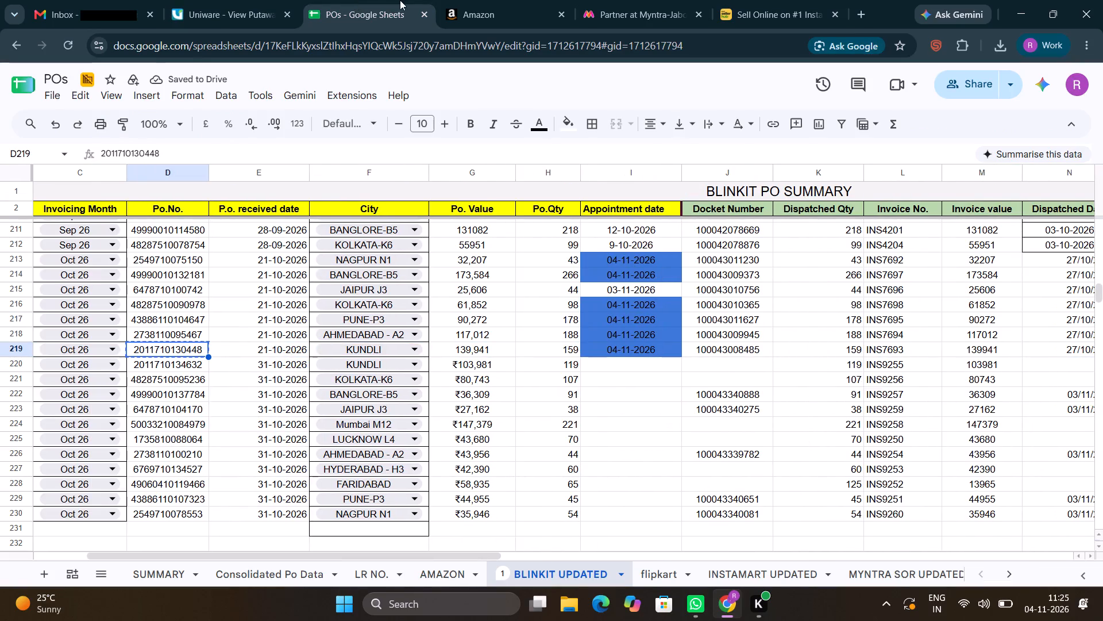
click(772, 0)
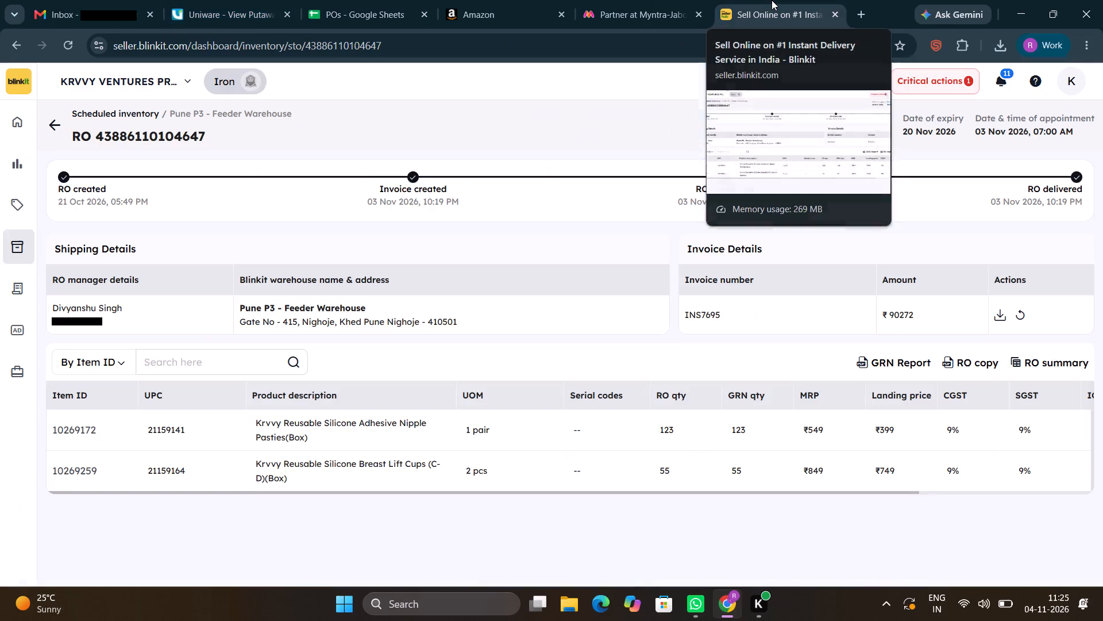
click(60, 129)
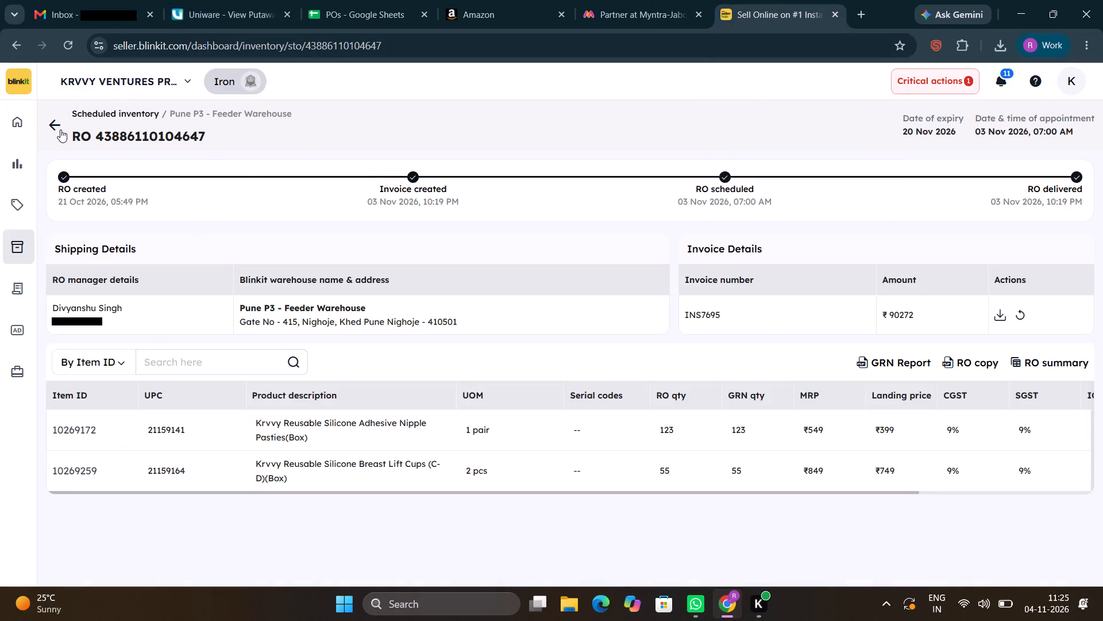
click(210, 310)
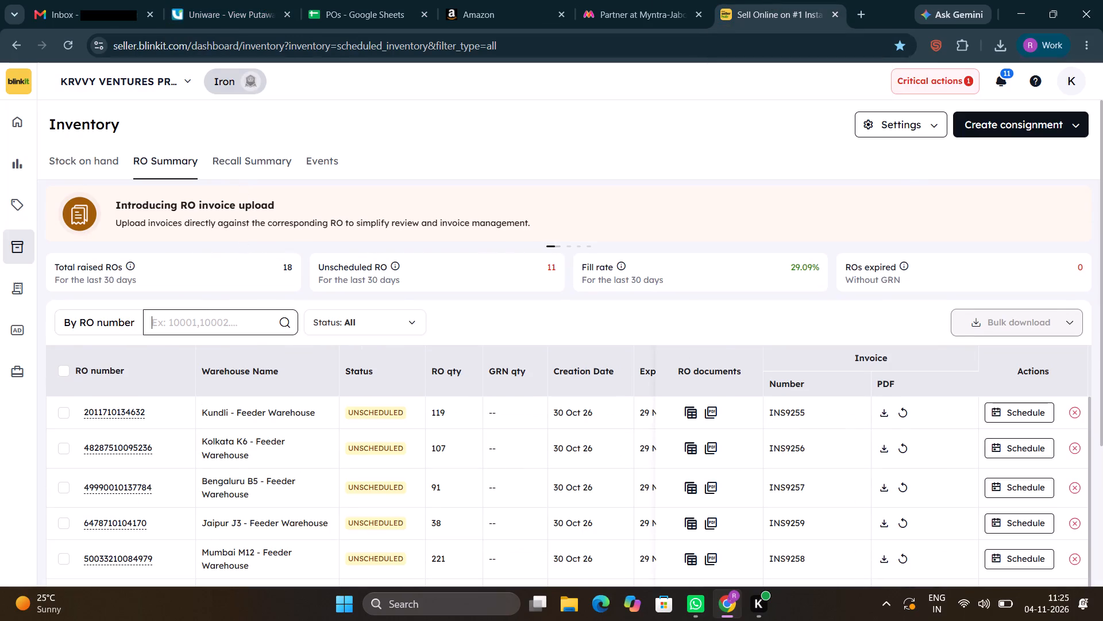
key(ctrl+v)
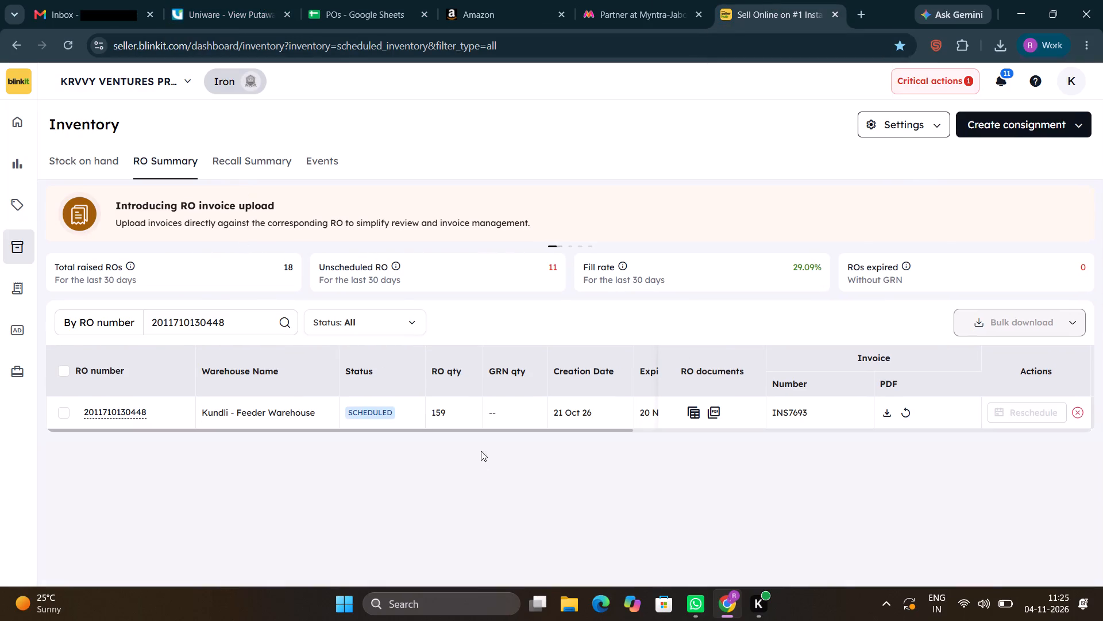
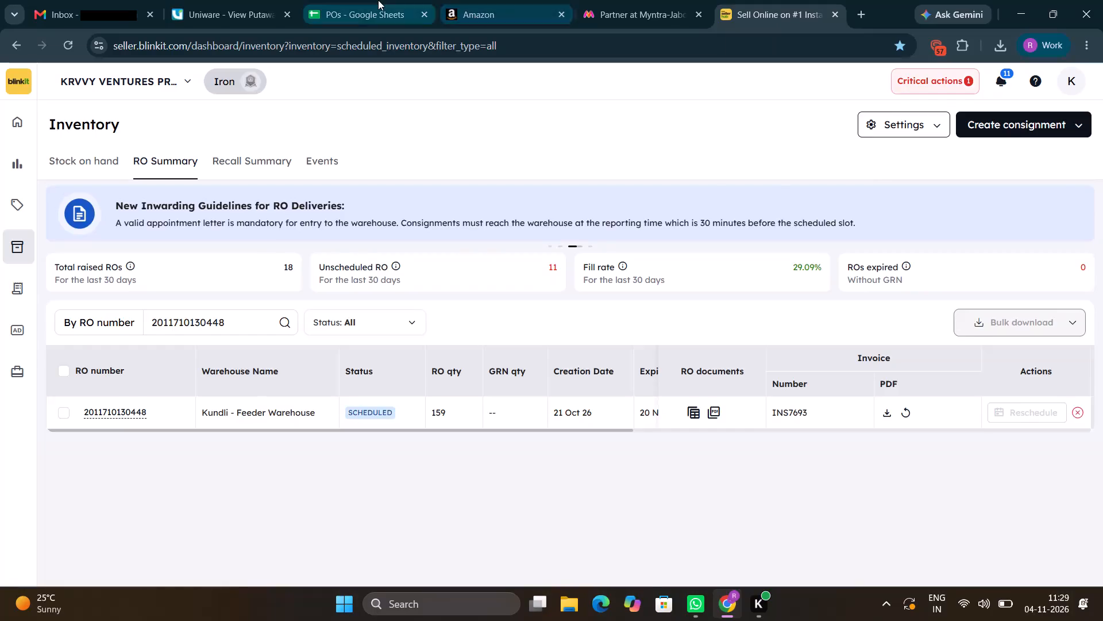
Switch to the POs sheet and review the status and dispatch details of the Kundli order in row 219.
click(378, 0)
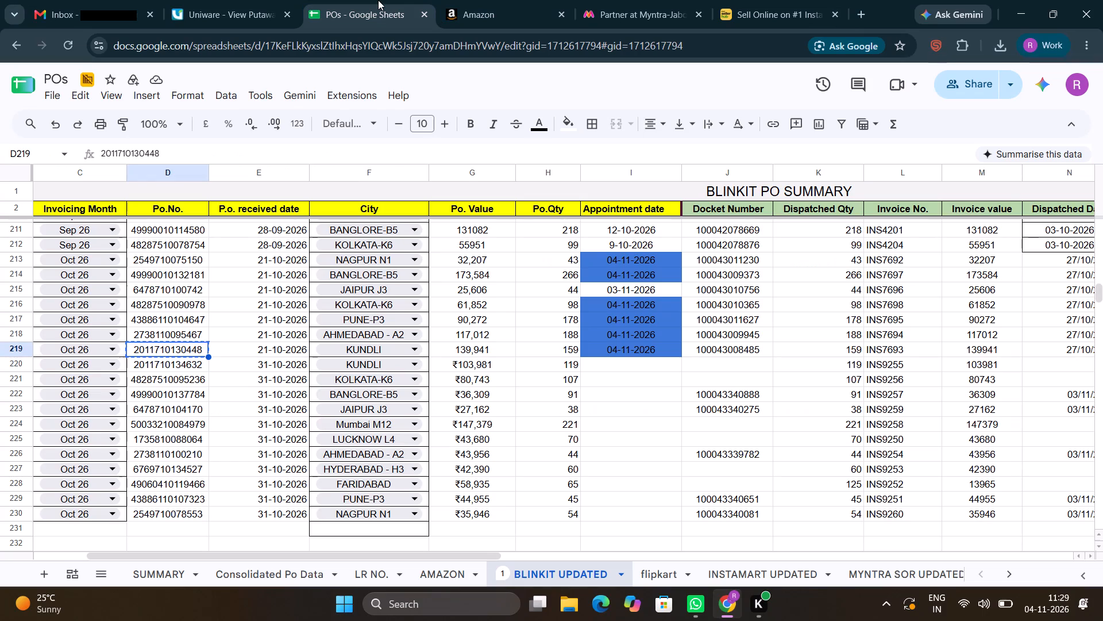
key(Right)
key(Right)
key(Right)
key(Right)
key(Right)
key(Right)
key(Right)
key(Right)
key(Right)
key(Right)
key(Right)
key(Right)
key(Right)
key(Right)
key(Right)
key(Left)
key(Left)
key(Left)
key(Left)
key(Left)
key(Left)
key(Left)
key(Left)
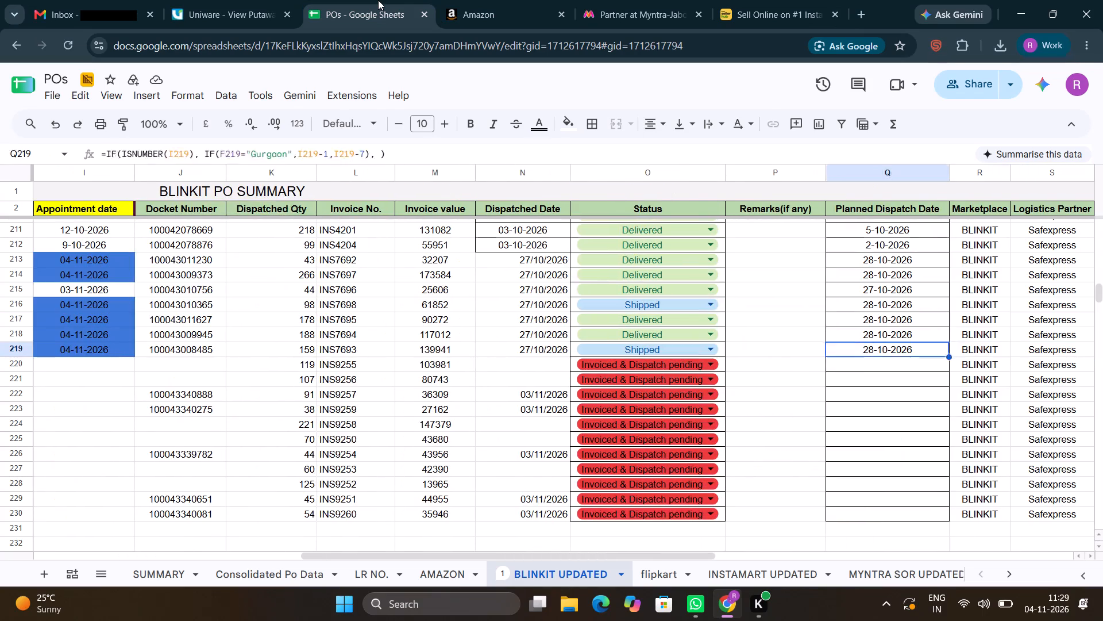
key(Escape)
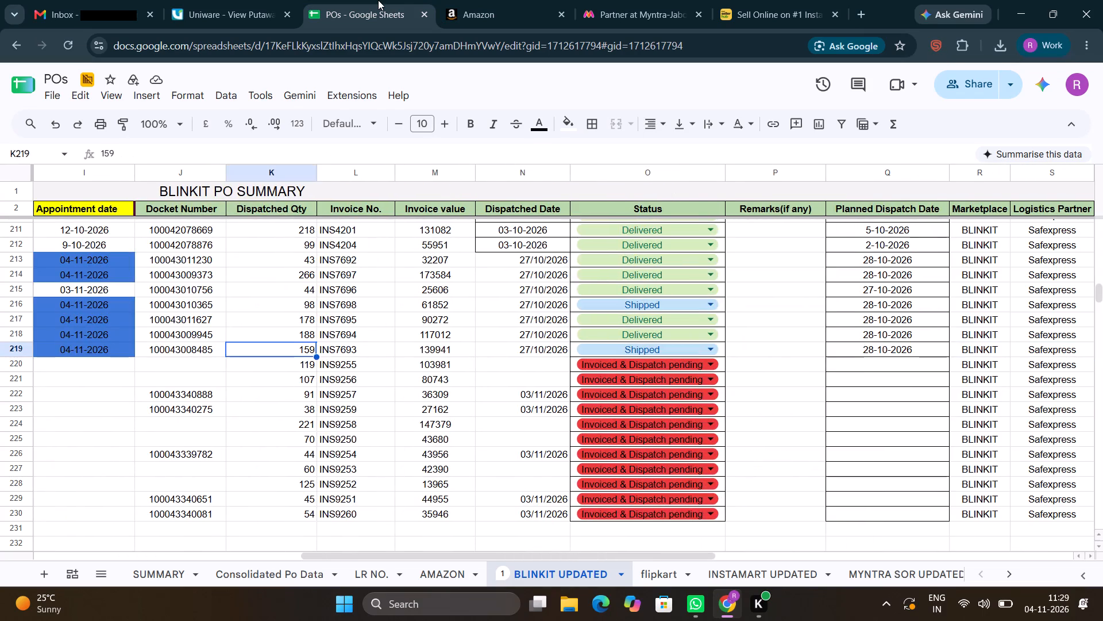
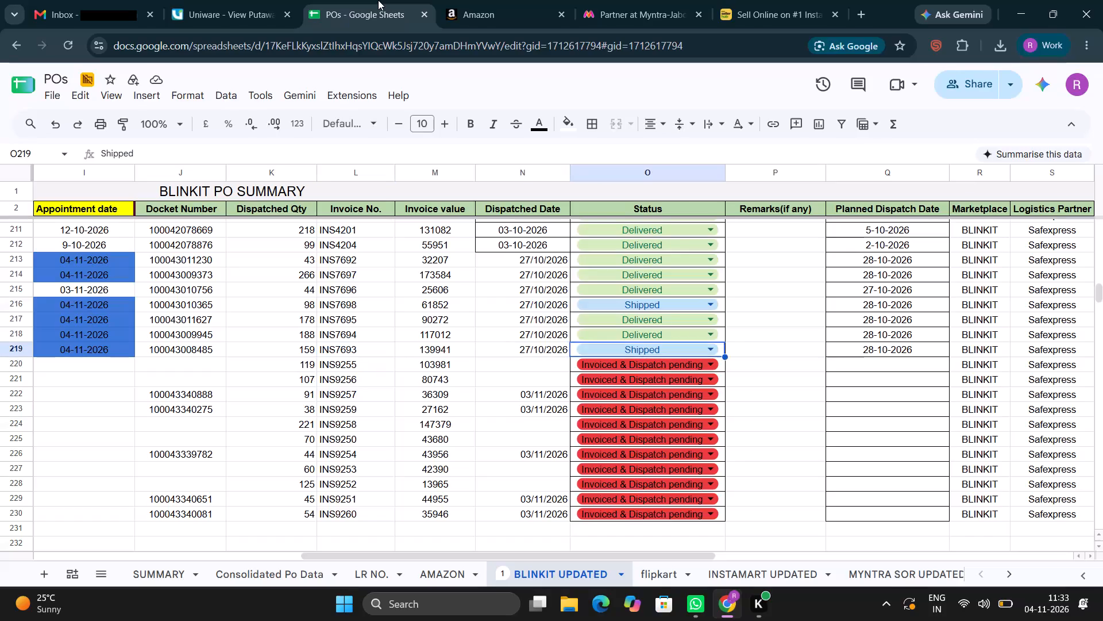
key(Left)
key(Left)
key(Left)
key(Left)
key(Left)
key(Left)
key(Left)
key(Left)
key(Left)
key(Left)
key(Left)
key(Left)
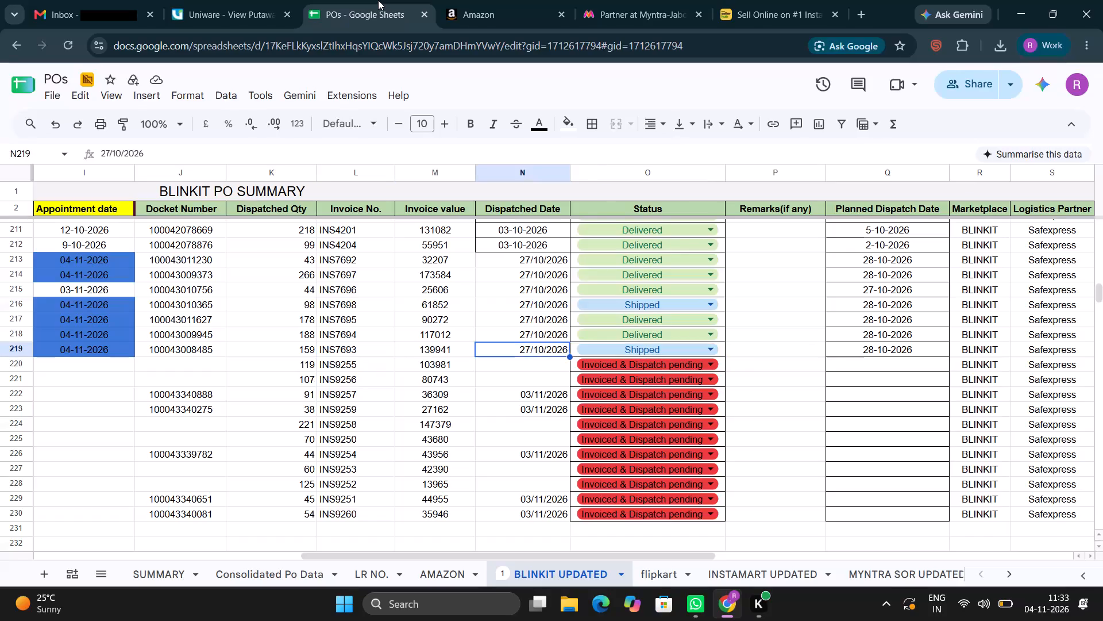
key(Right)
key(Right)
key(Right)
key(Left)
key(Left)
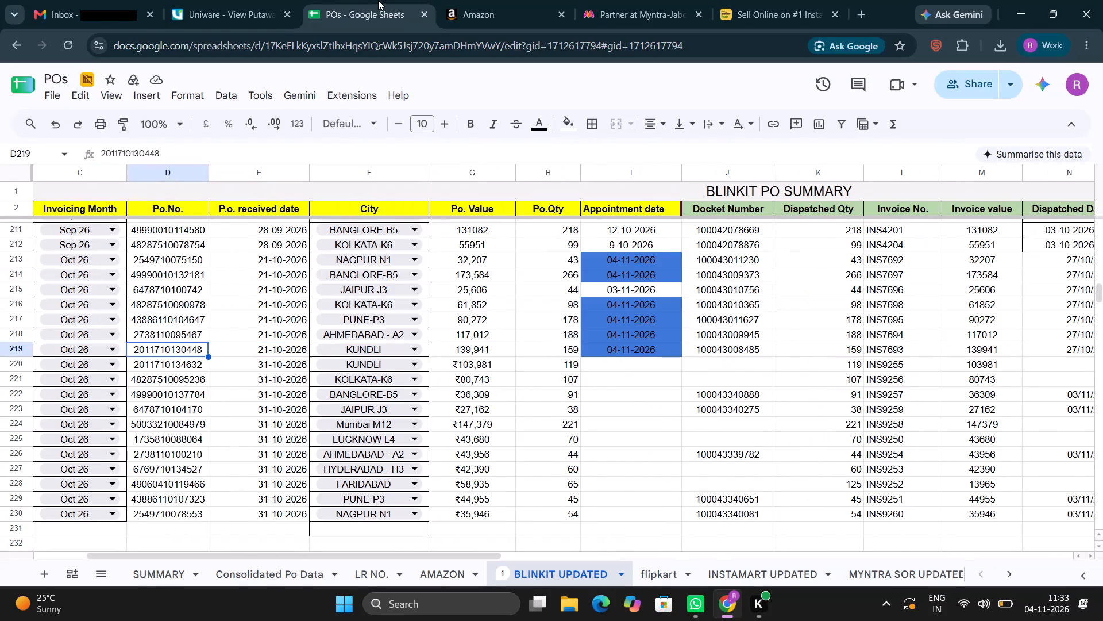
key(ctrl+c)
Detach the Blinkit seller page into its own browser window and maximize it.
click(194, 0)
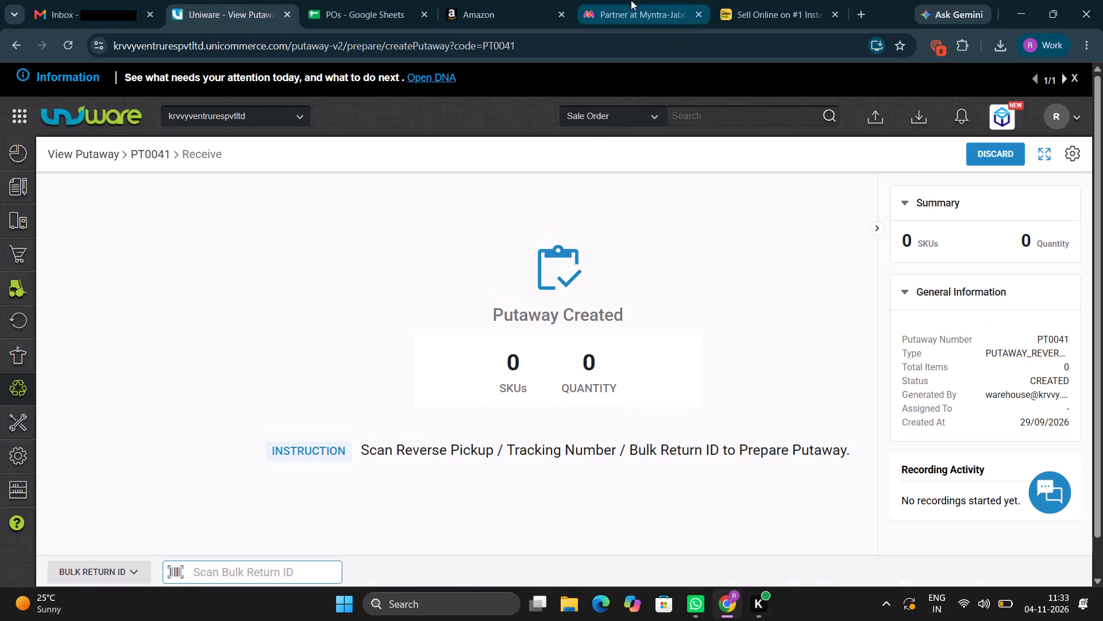
drag(784, 0, 191, 215)
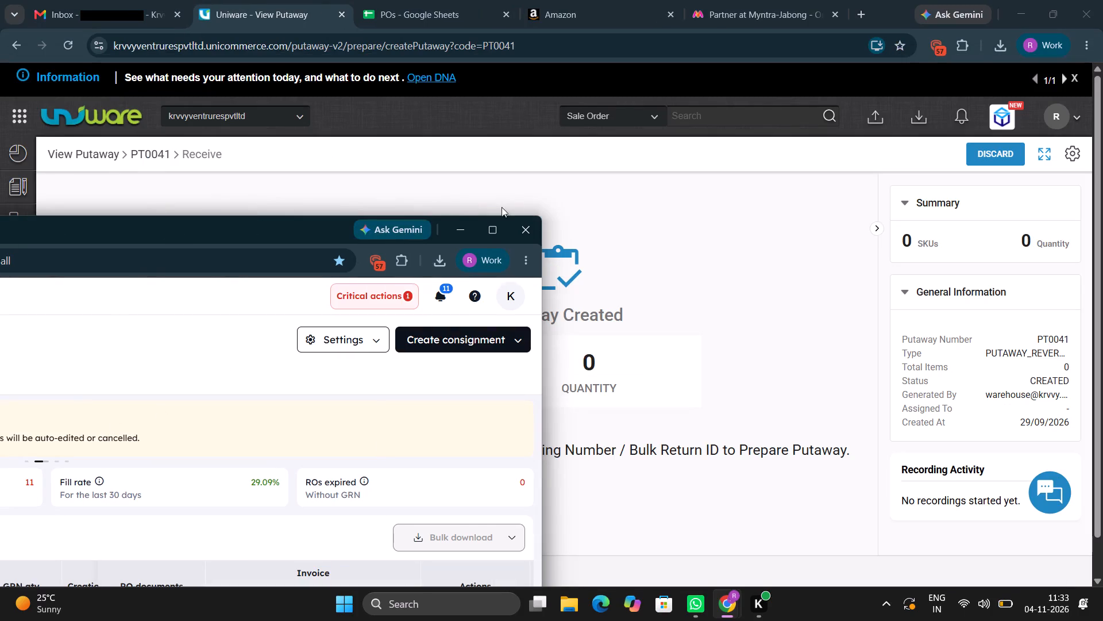
click(497, 238)
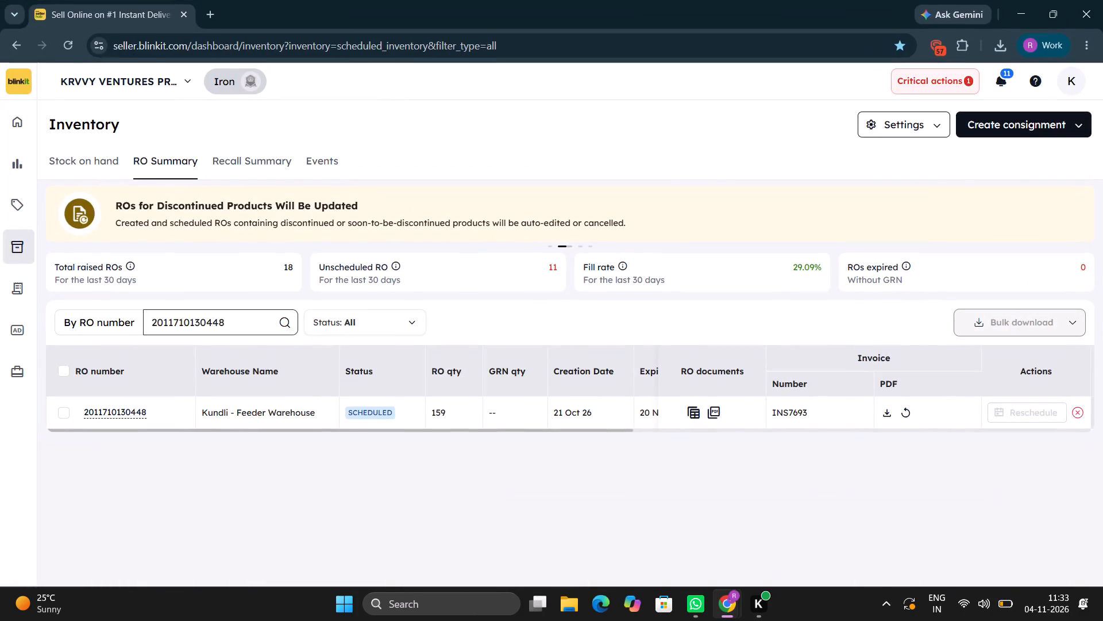
Clear the RO number search on the Blinkit RO Summary to list all orders.
click(215, 320)
key(alt+Tab)
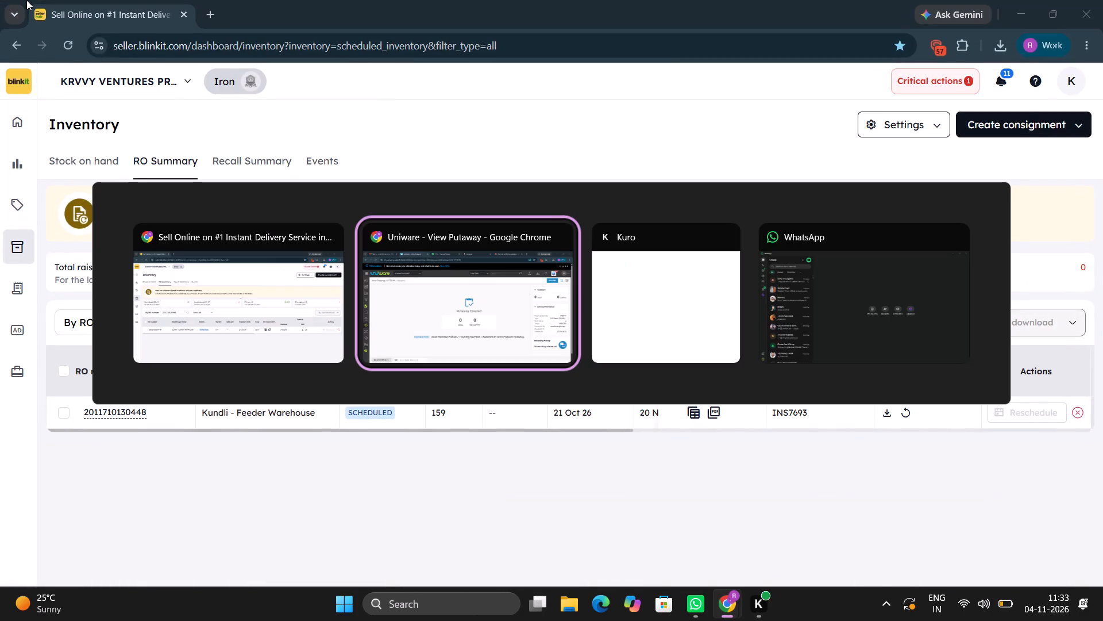
key(alt+Tab)
key(alt+Tab)
key(alt+Tab)
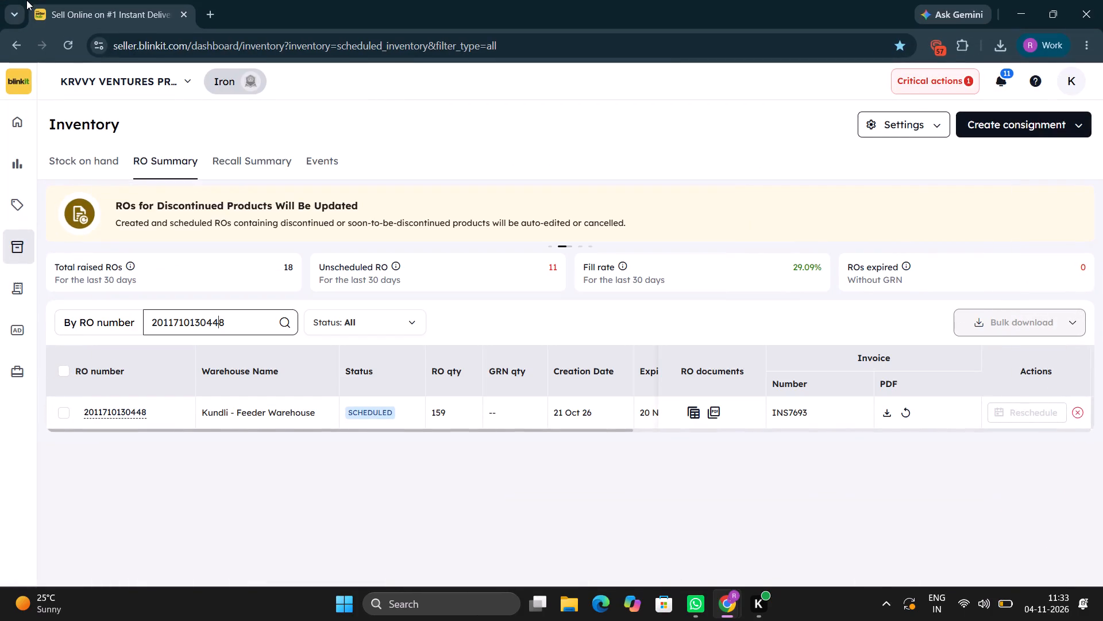
click(249, 325)
key(ctrl+a)
key(BackSpace)
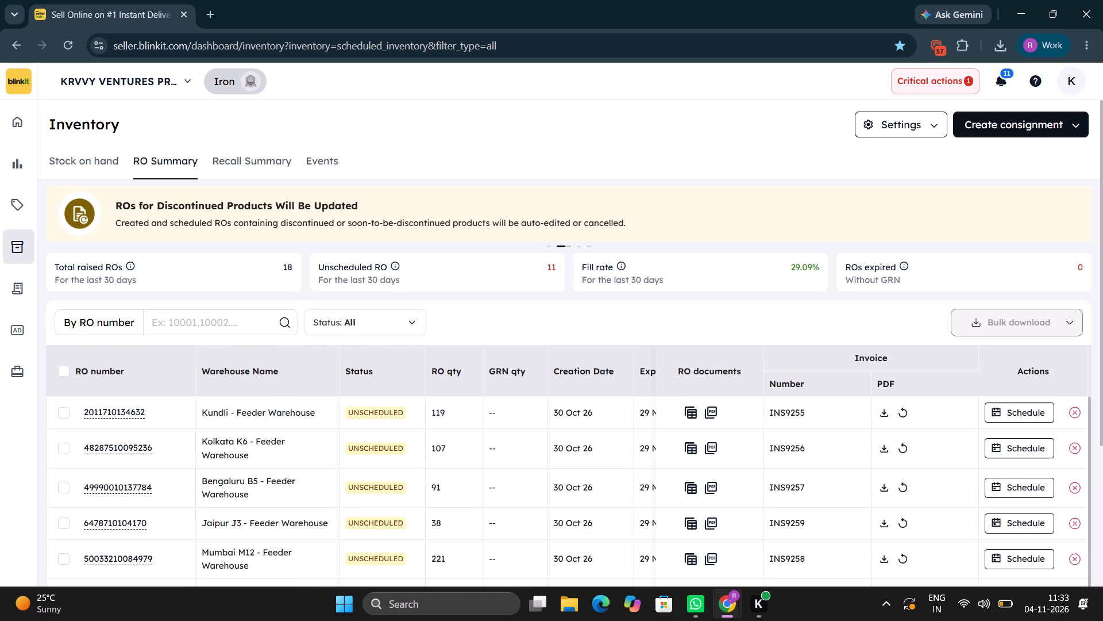
Open the status filter options for the Blinkit RO list.
click(360, 310)
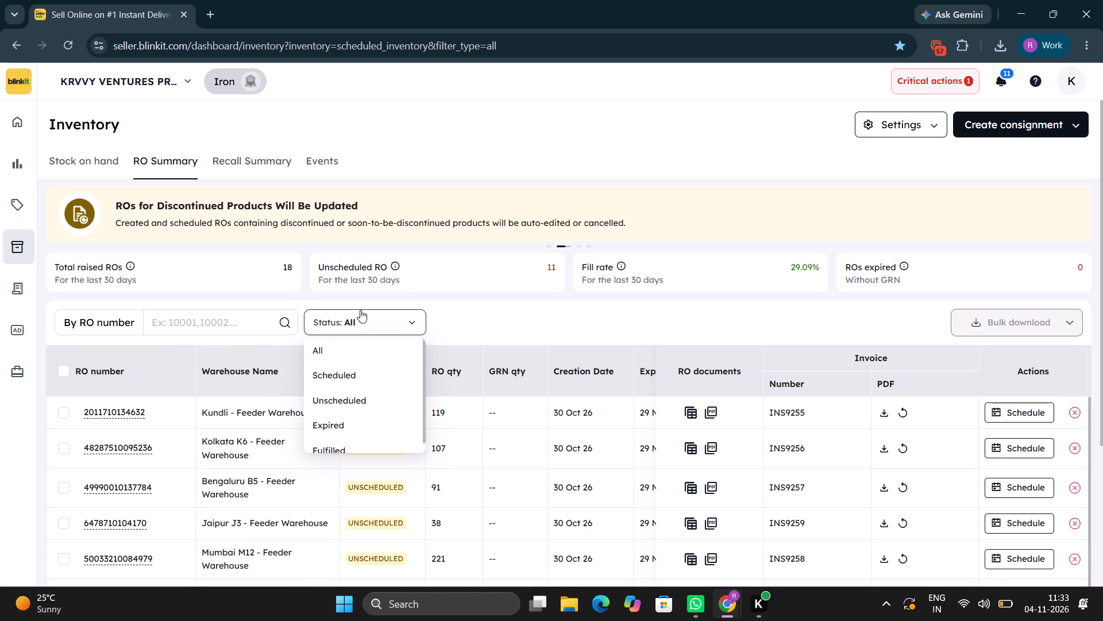
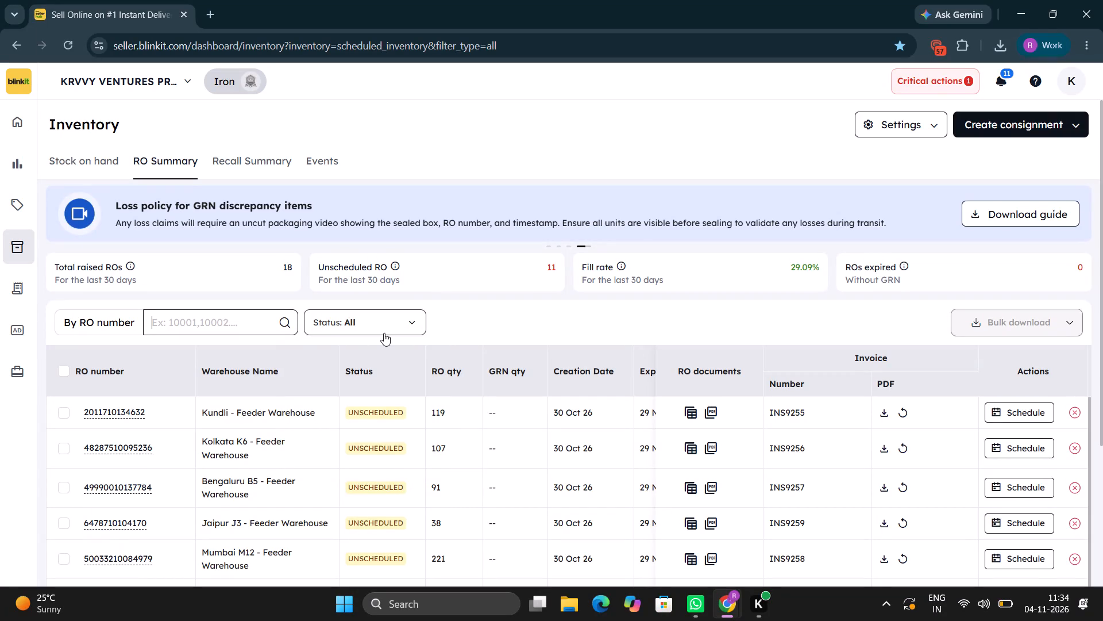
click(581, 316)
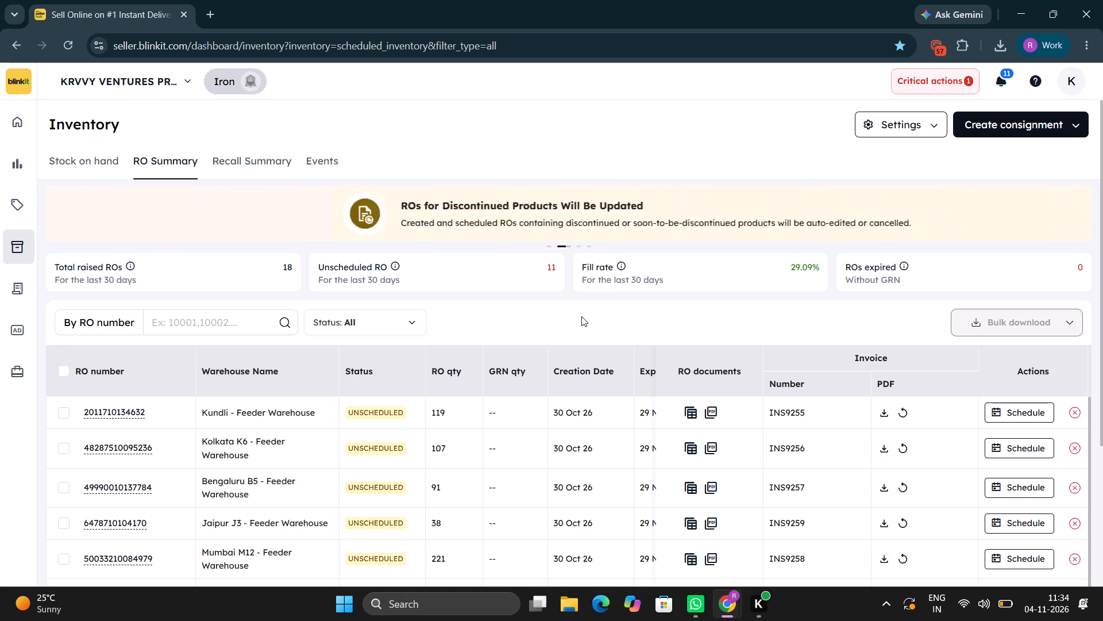
Switch to the Uniware window and go back from putaway PT0041 to the list of pending putaways.
key(alt+Tab)
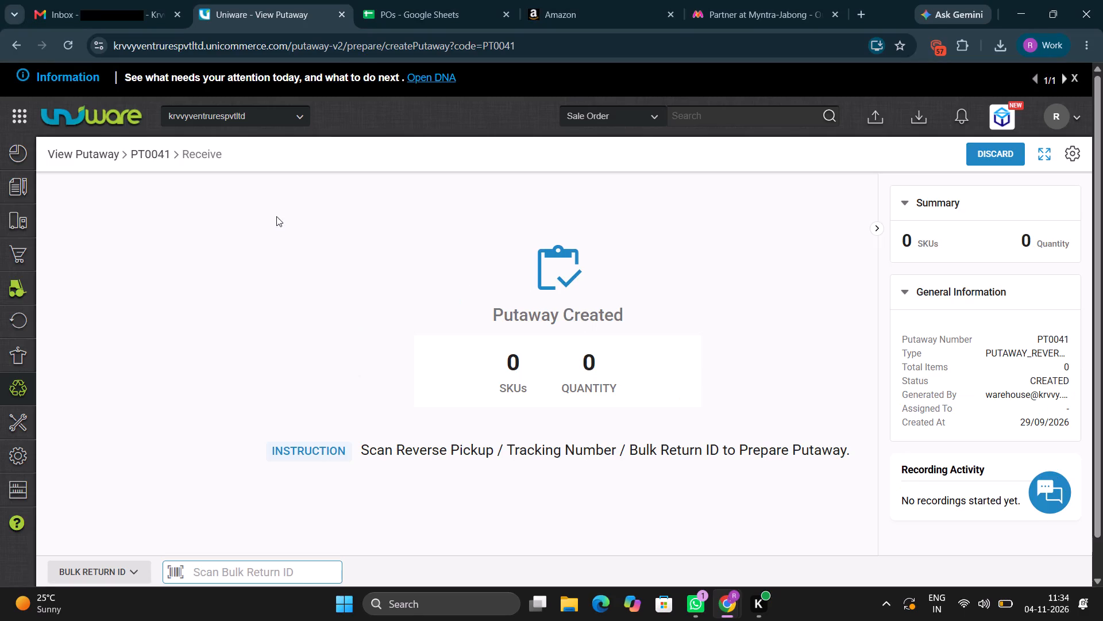
click(62, 156)
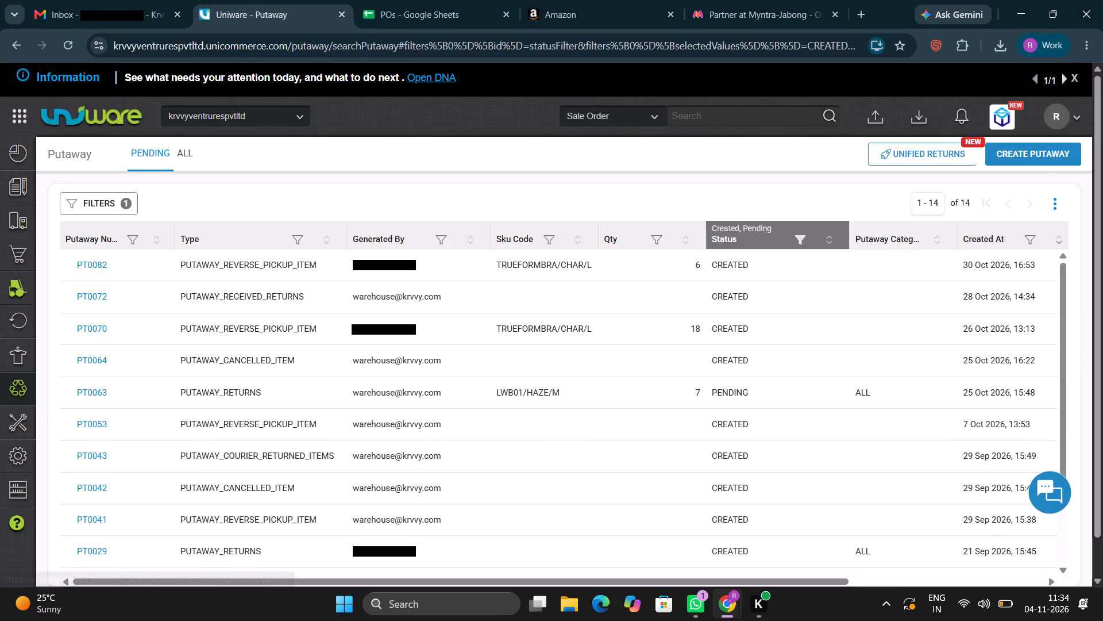
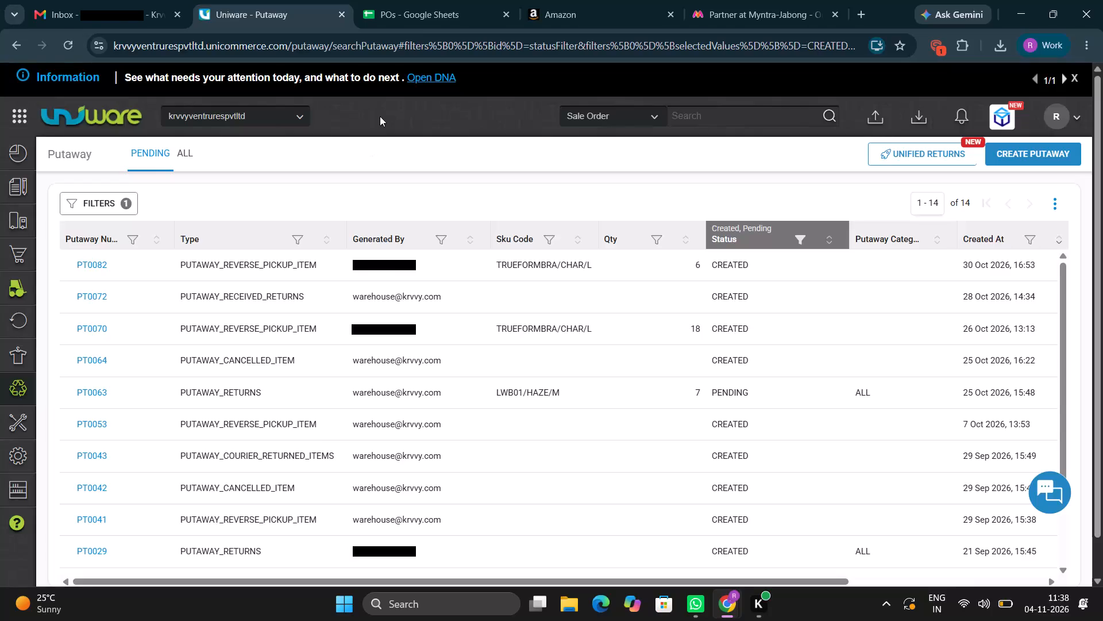
Switch to the Amazon Seller Central page showing the FBA Inventory.
click(564, 0)
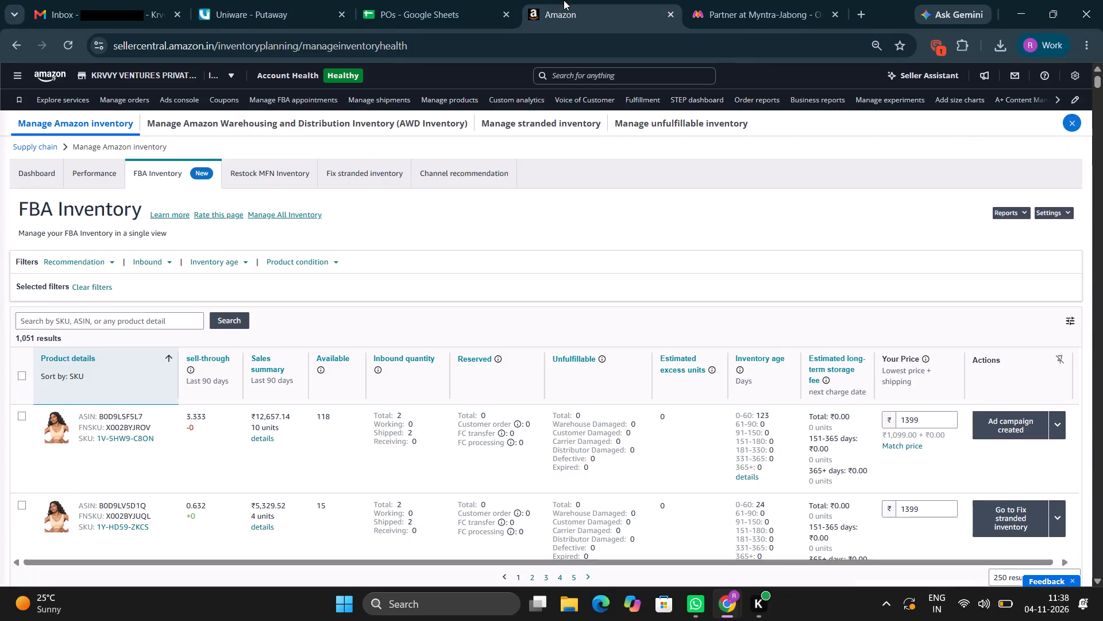
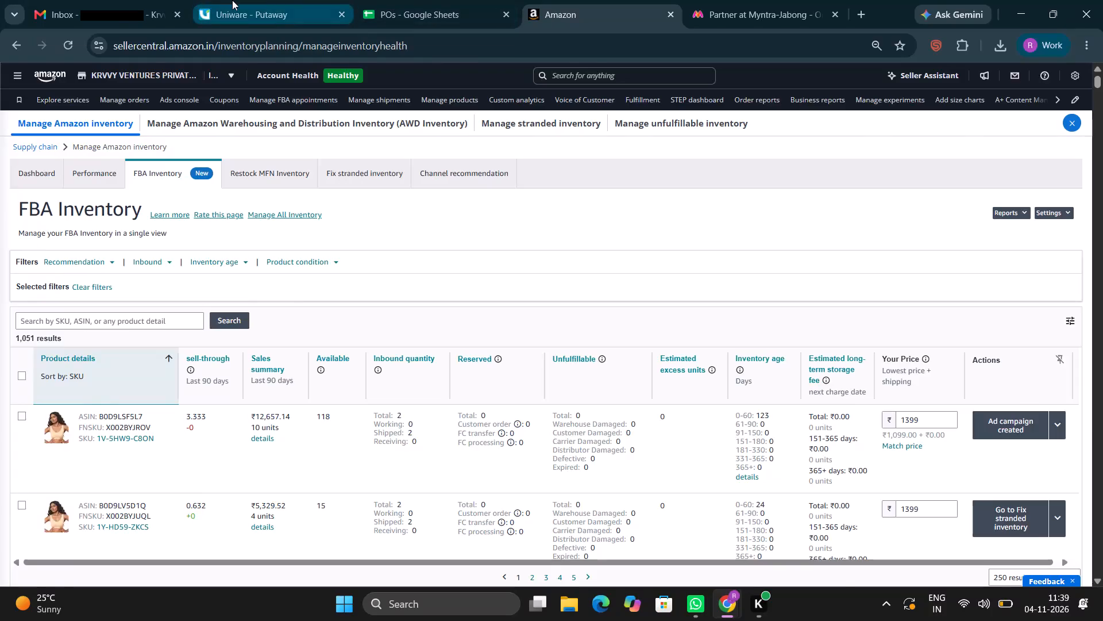
Return to the POs sheet and examine the recent Blinkit orders' appointment dates, docket numbers, dispatch dates and statuses.
click(232, 0)
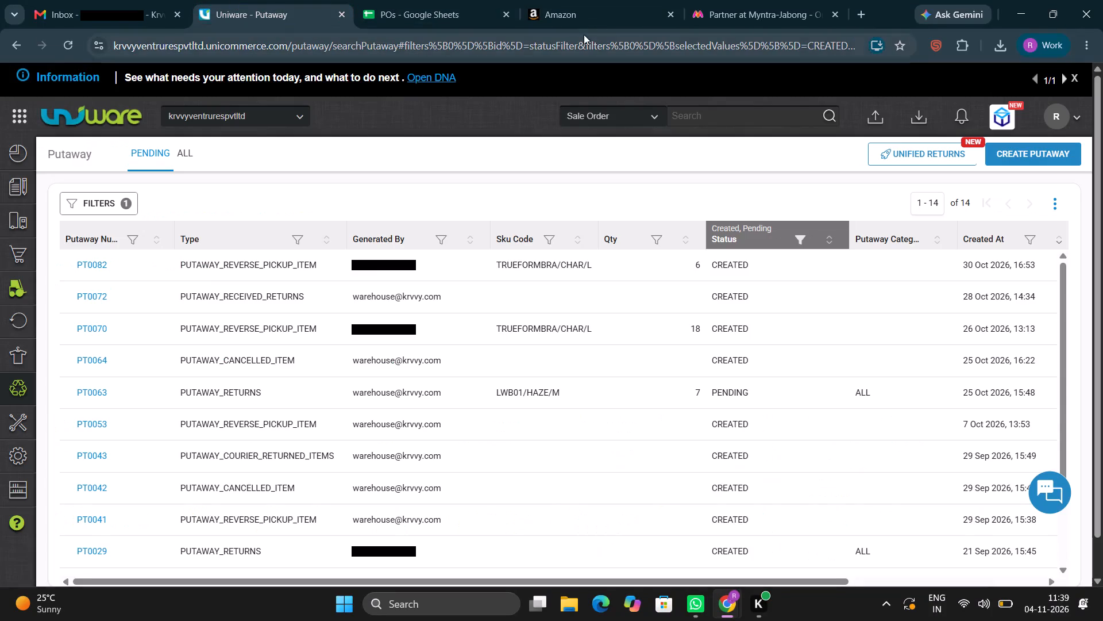
click(462, 0)
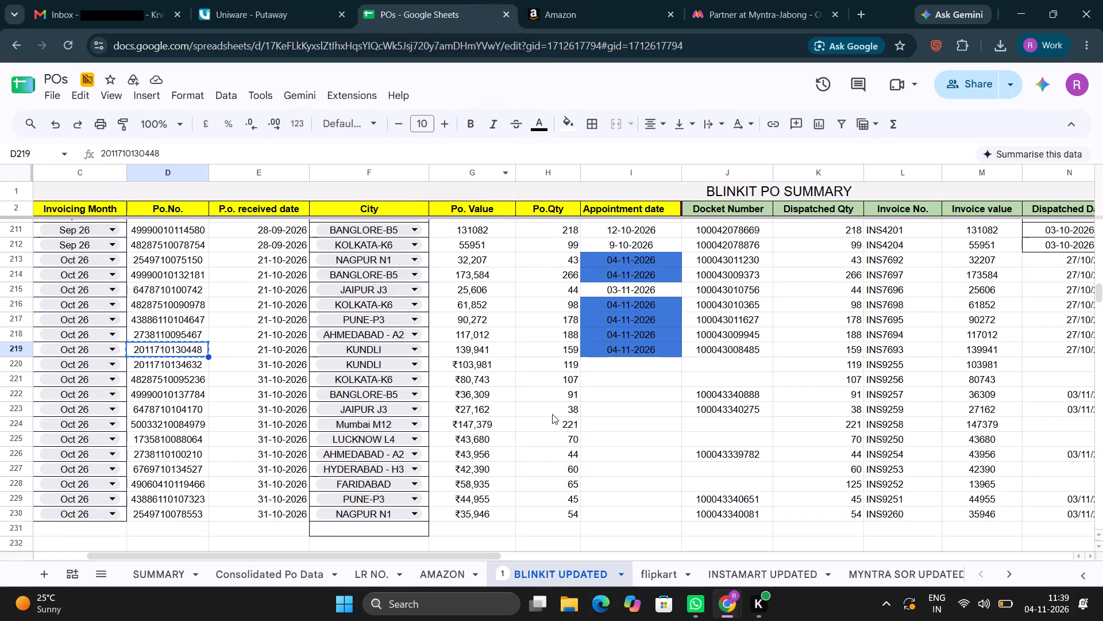
click(647, 454)
scroll(647, 454, down, 2)
scroll(647, 454, left, 2)
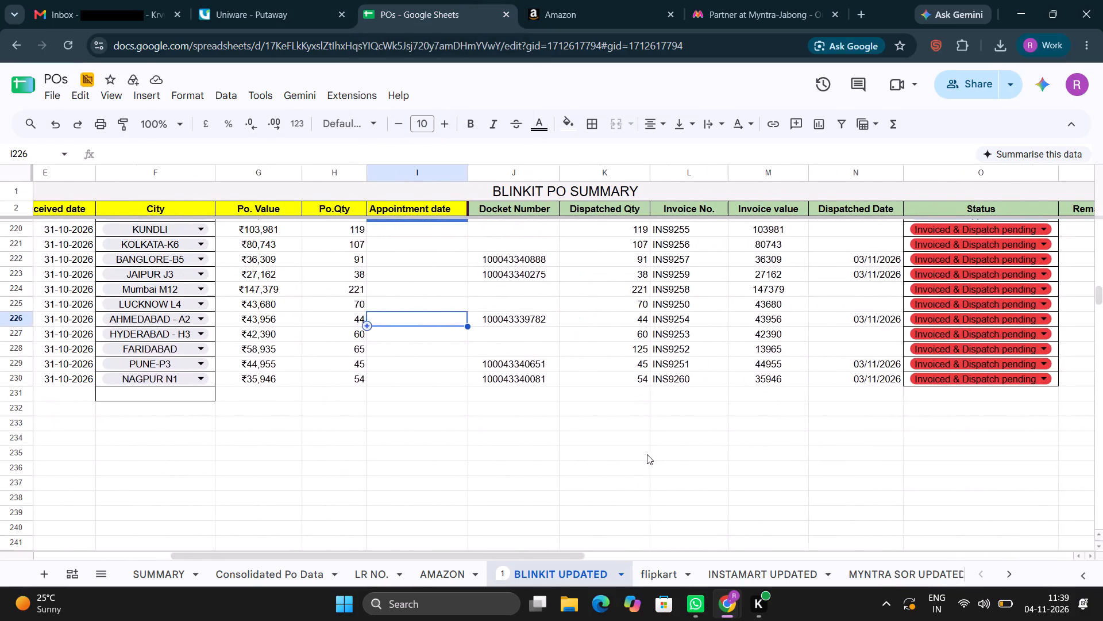
scroll(647, 454, left, 1)
click(581, 320)
key(Up)
key(Up)
key(Up)
key(Up)
key(Up)
key(Up)
key(Up)
key(Up)
key(Up)
key(Up)
key(Up)
key(Up)
key(Up)
key(Up)
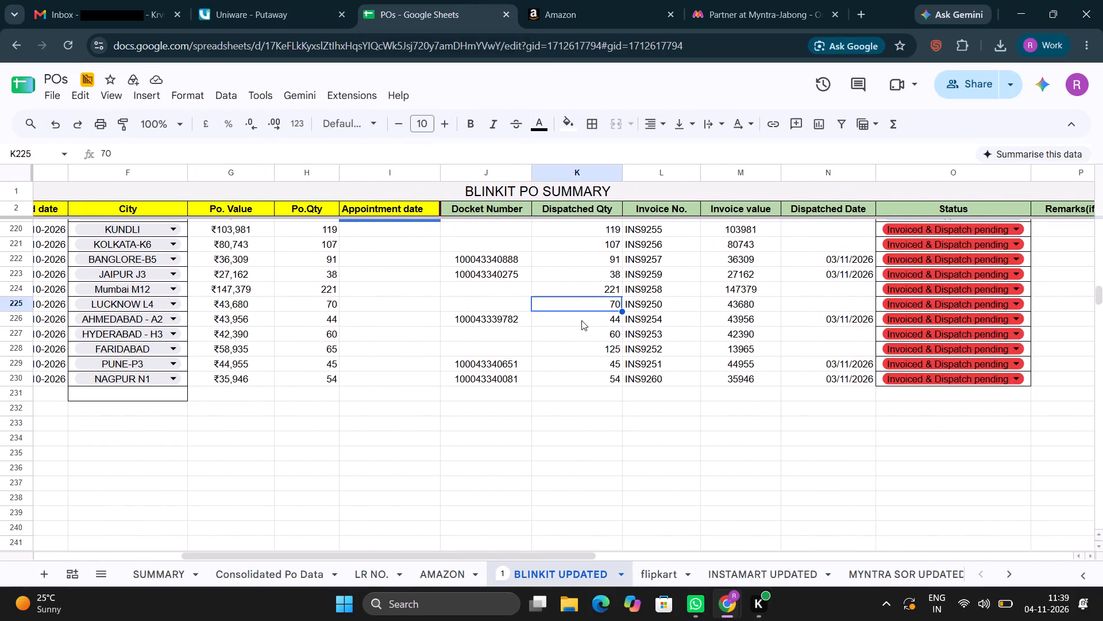
key(Down)
key(Down)
key(Down)
key(Down)
key(Down)
key(Down)
key(Down)
key(Down)
key(Down)
key(Down)
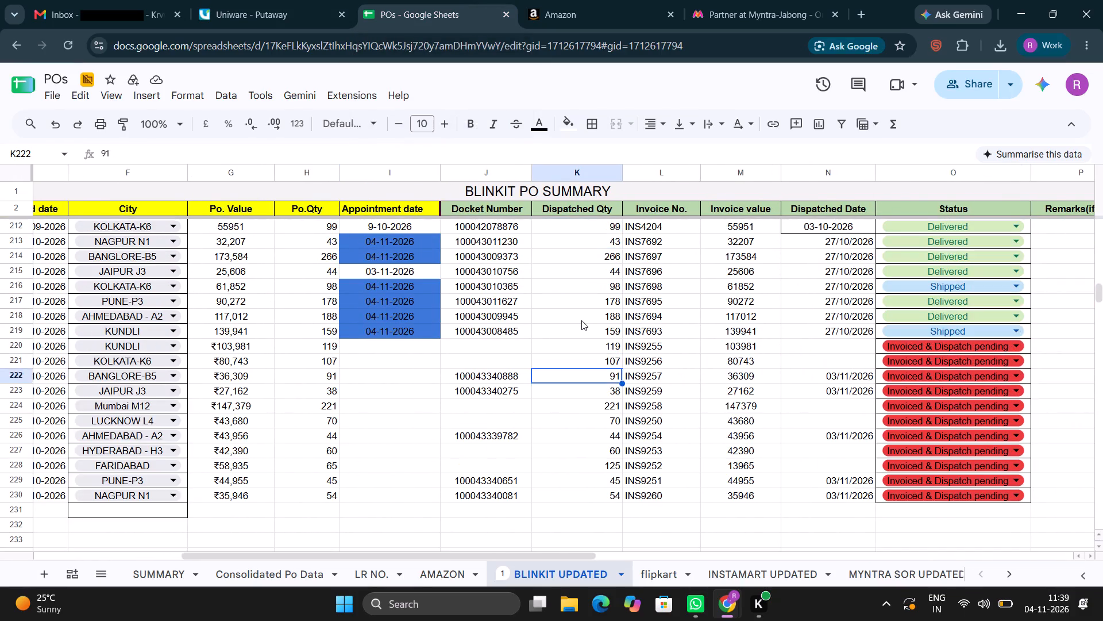
key(Up)
key(Left)
key(Down)
key(Left)
key(Left)
key(Left)
key(Left)
key(Left)
key(Left)
key(Left)
key(Left)
key(Left)
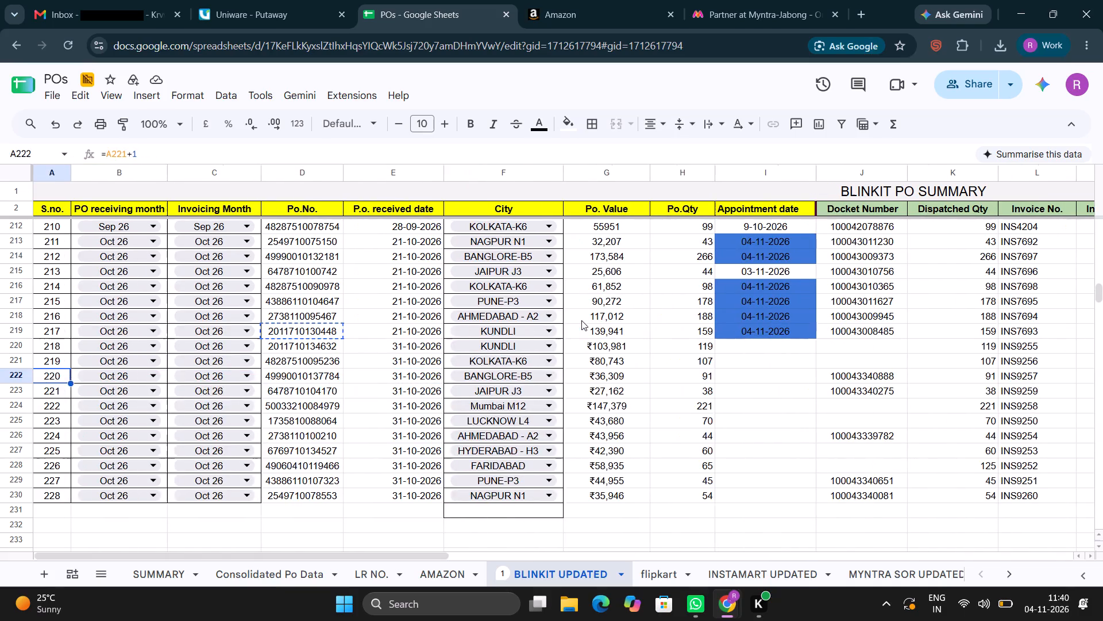
key(Right)
key(Right)
key(Right)
key(ctrl+c)
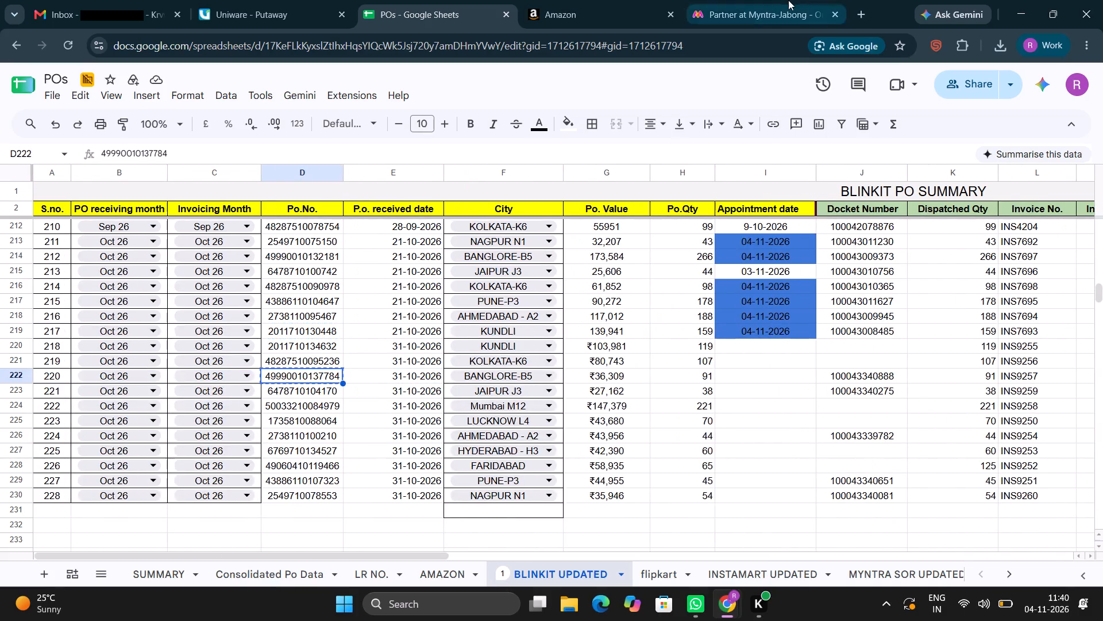
key(alt+Tab)
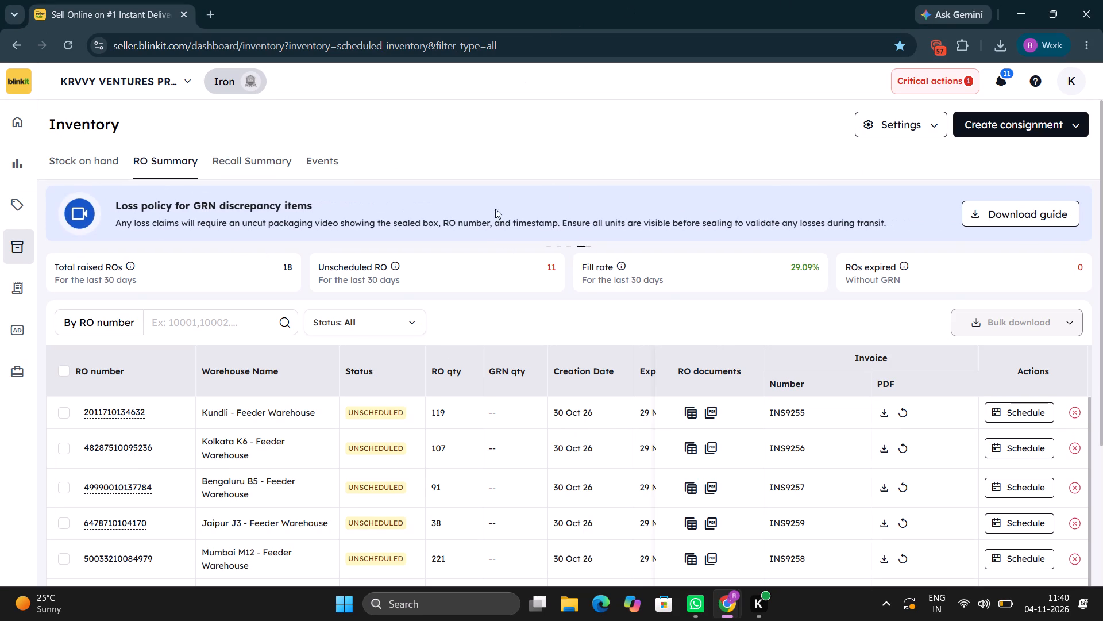
click(219, 333)
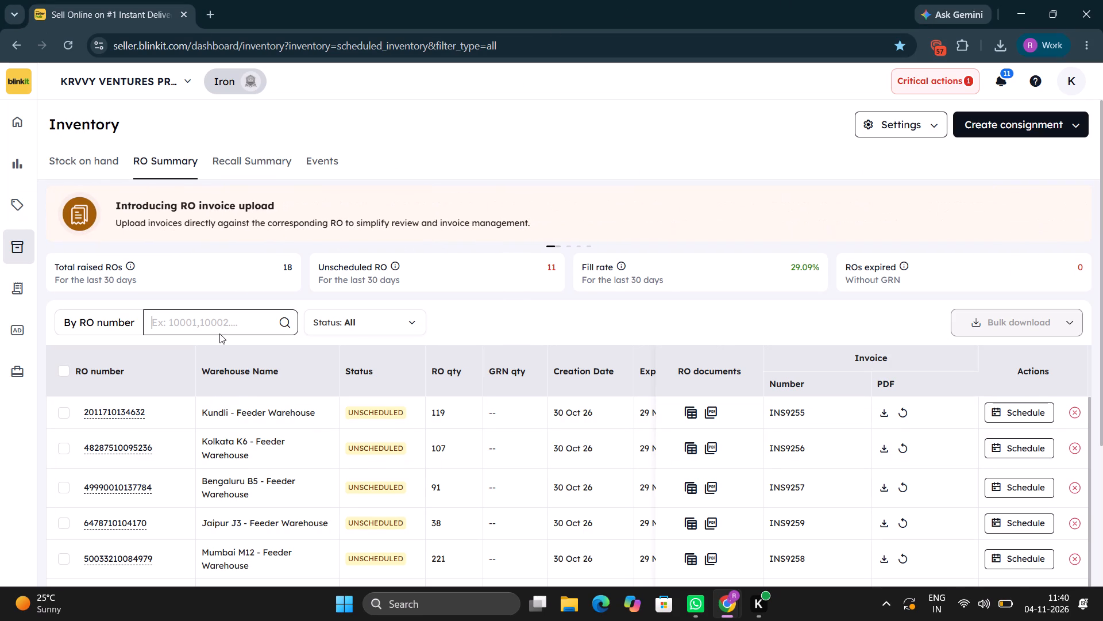
key(ctrl+v)
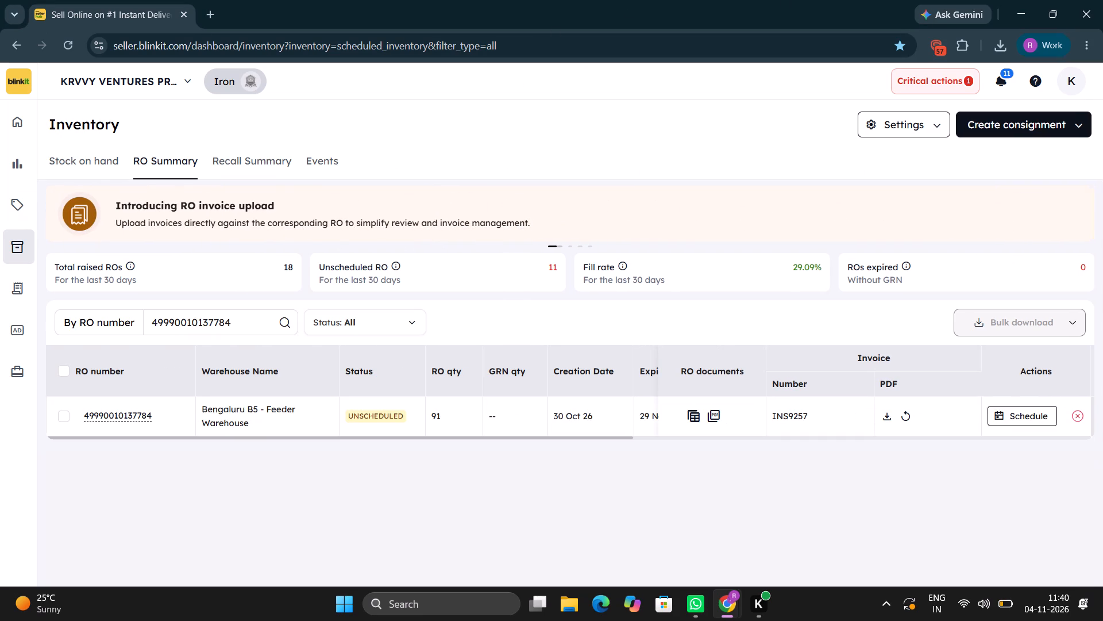
key(alt+Tab)
key(Right)
key(Right)
key(Right)
key(Right)
key(Right)
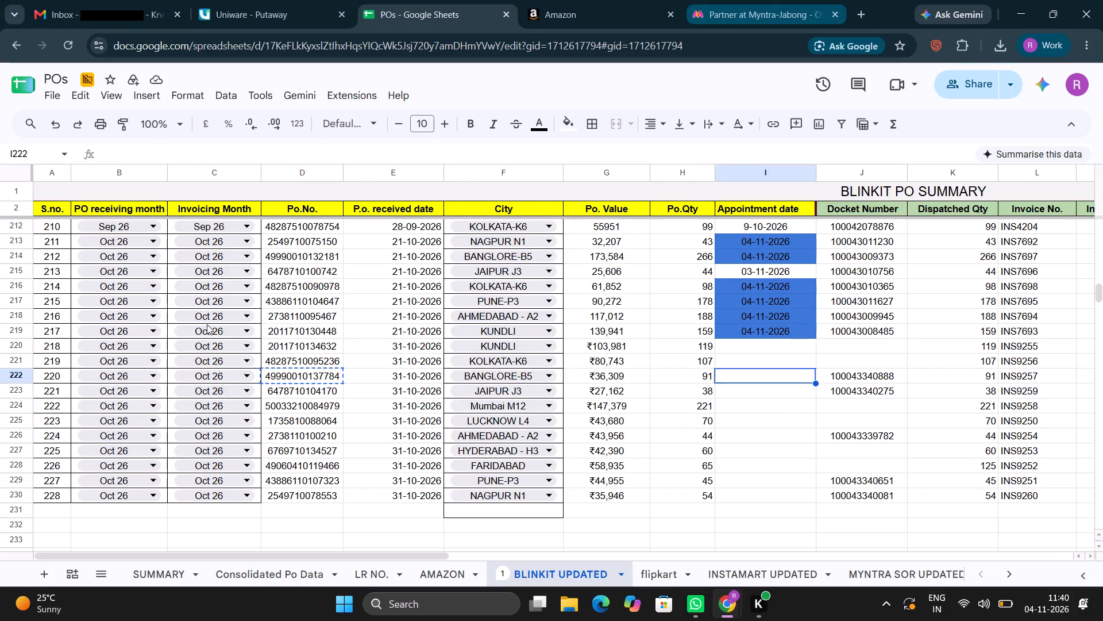
key(Right)
key(ctrl+c)
key(alt+Tab)
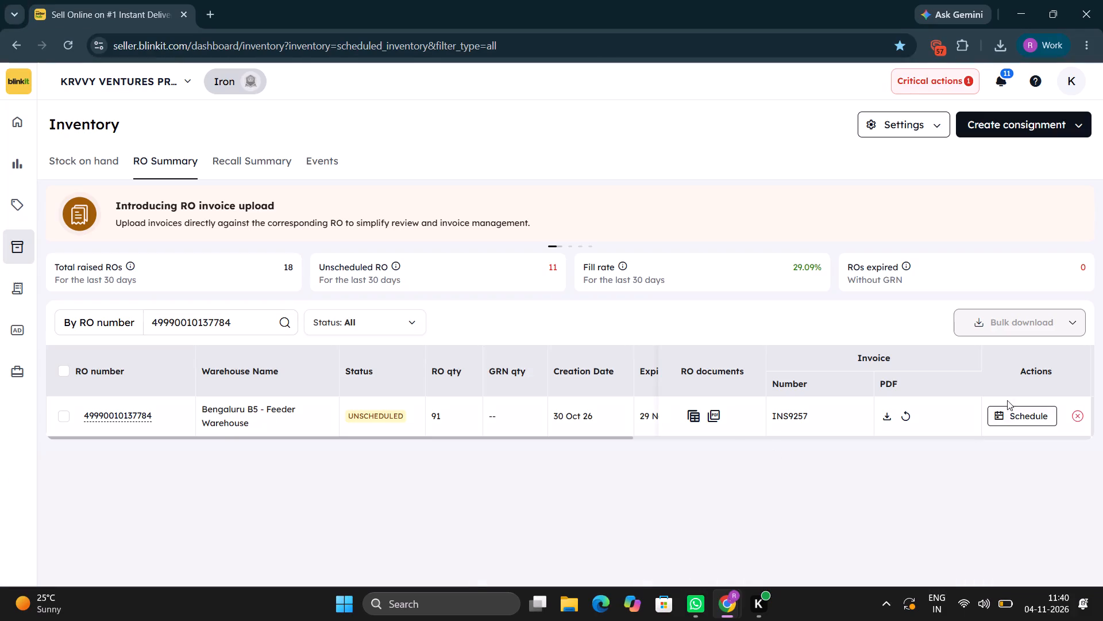
click(1015, 408)
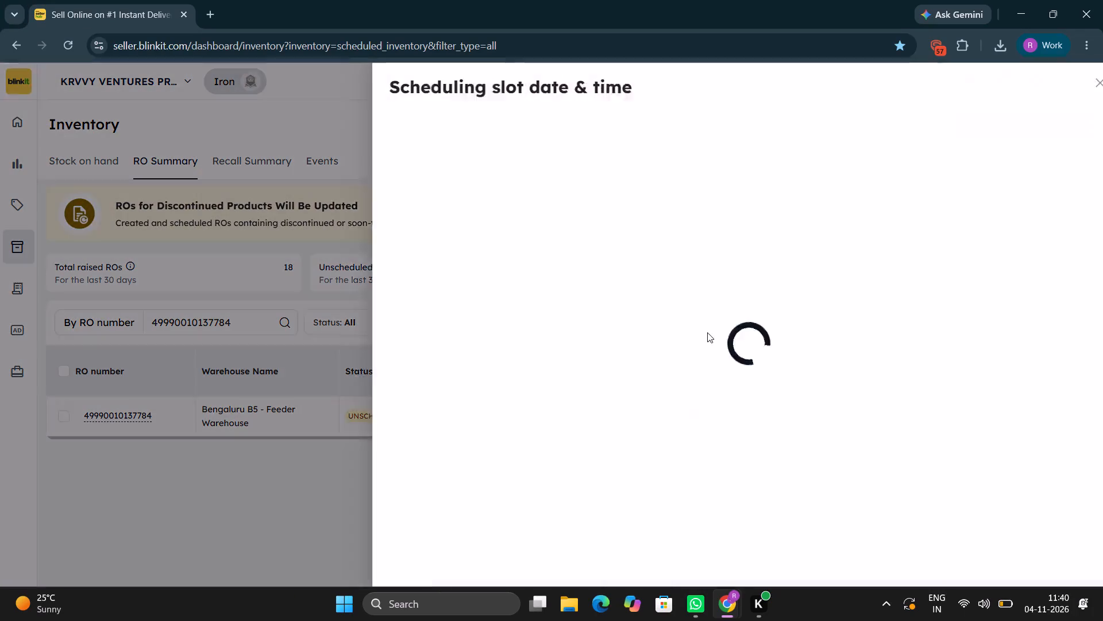
click(458, 513)
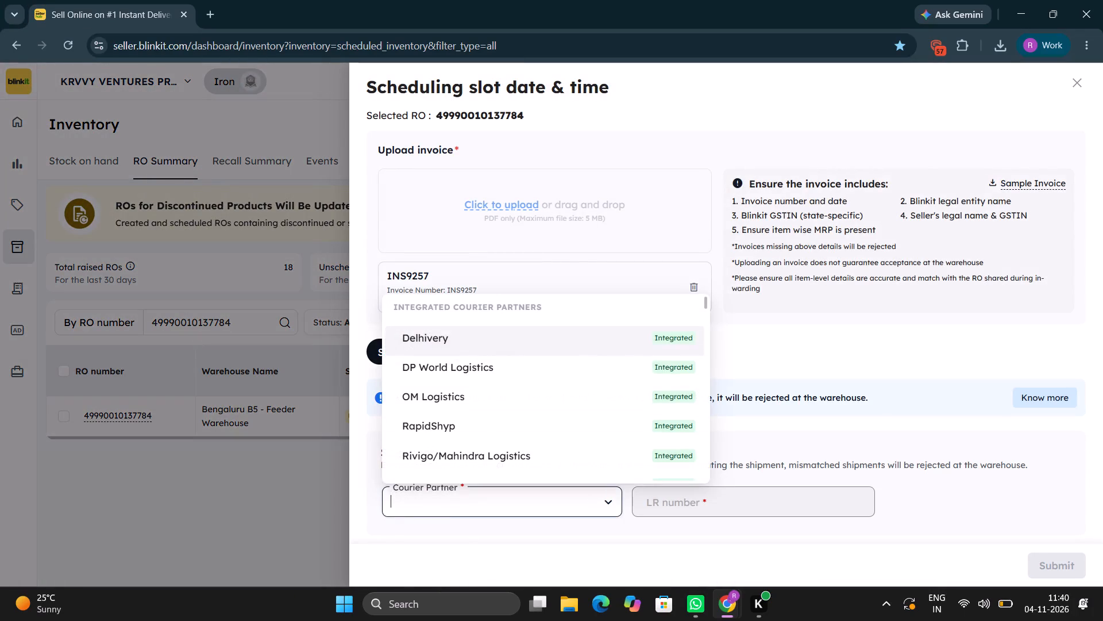
text(SAFE)
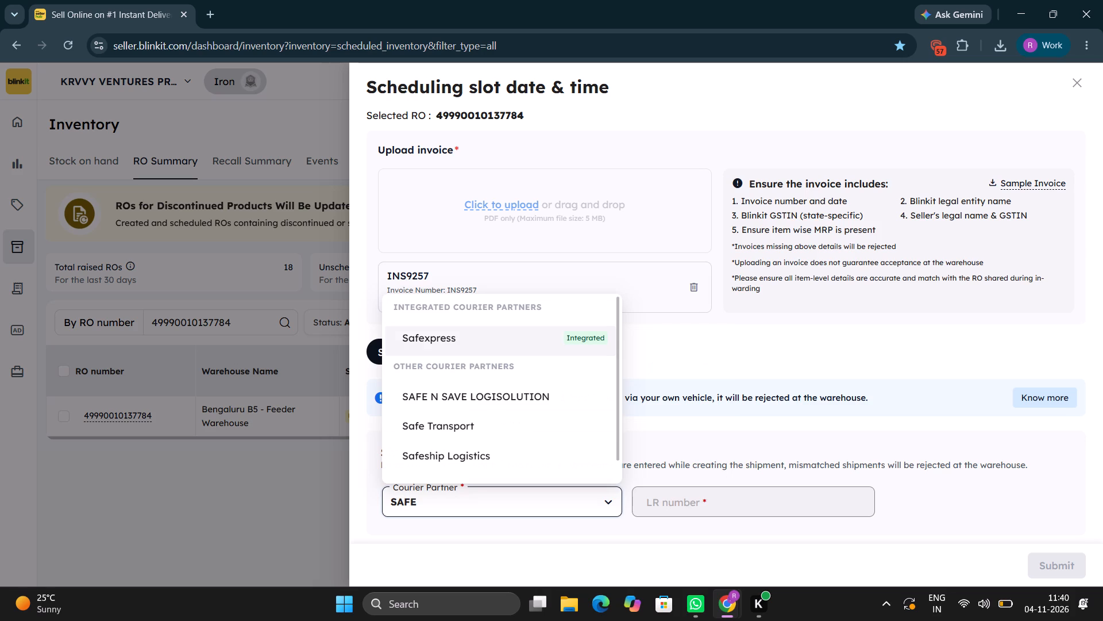
click(437, 337)
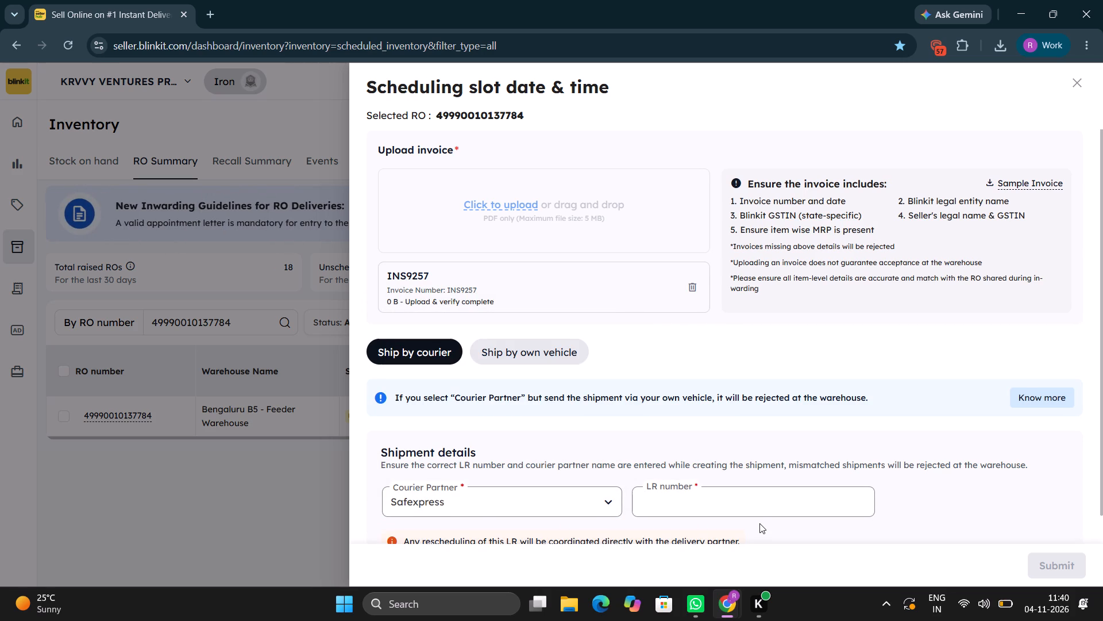
key(ctrl+v)
Choose Wednesday 11 as the delivery date and fill the primary POC email address with the saved suggestion.
scroll(759, 523, down, 4)
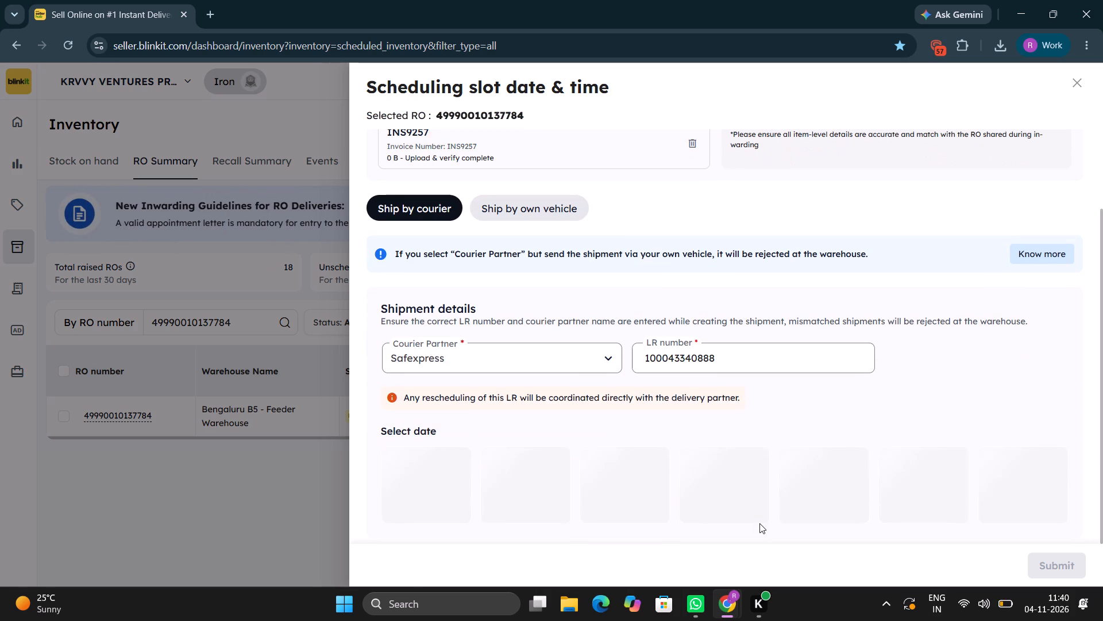
scroll(759, 523, down, 8)
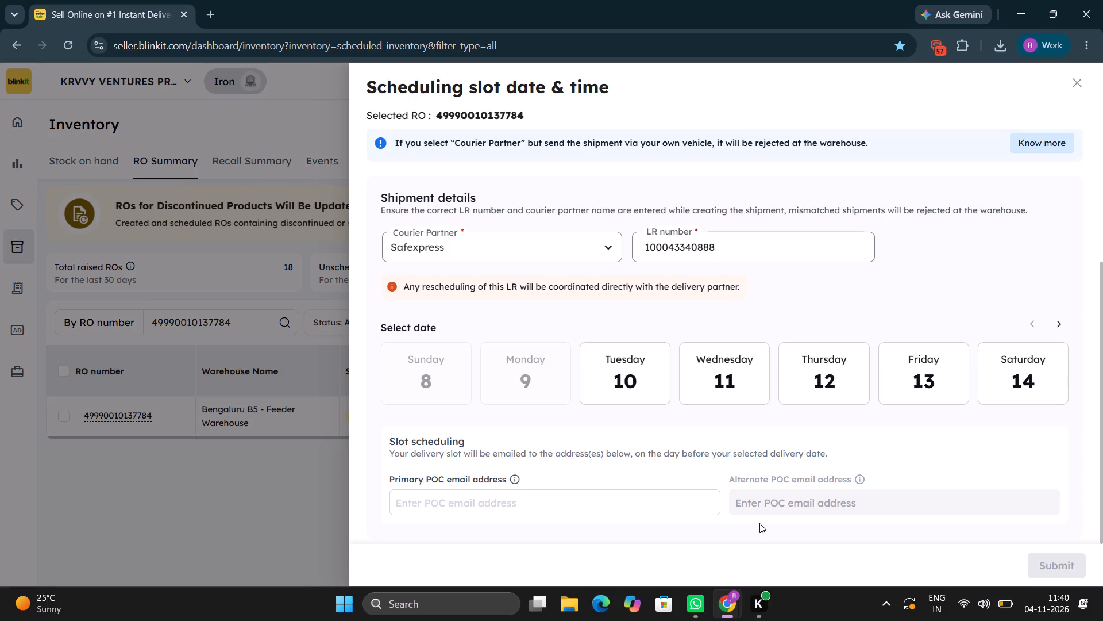
click(713, 384)
scroll(705, 463, down, 2)
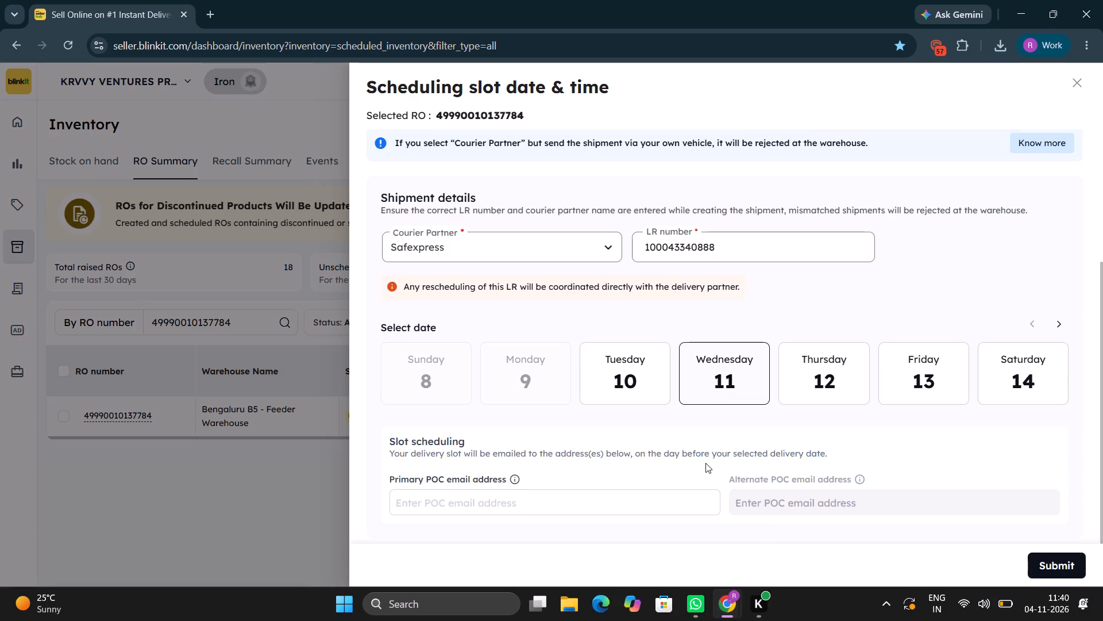
click(603, 491)
click(535, 497)
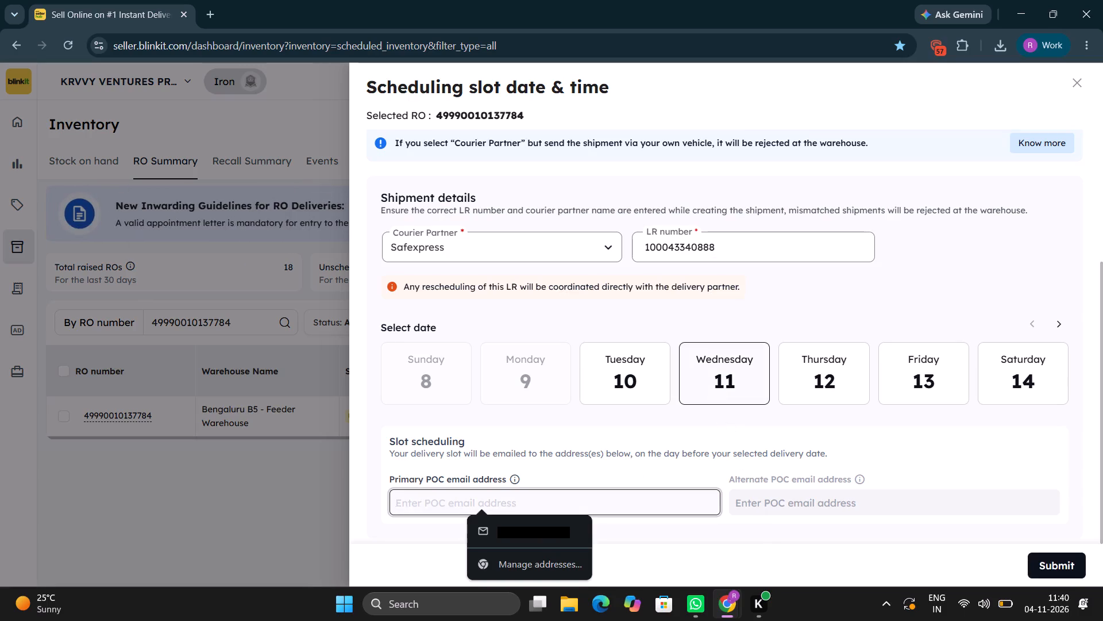
click(512, 527)
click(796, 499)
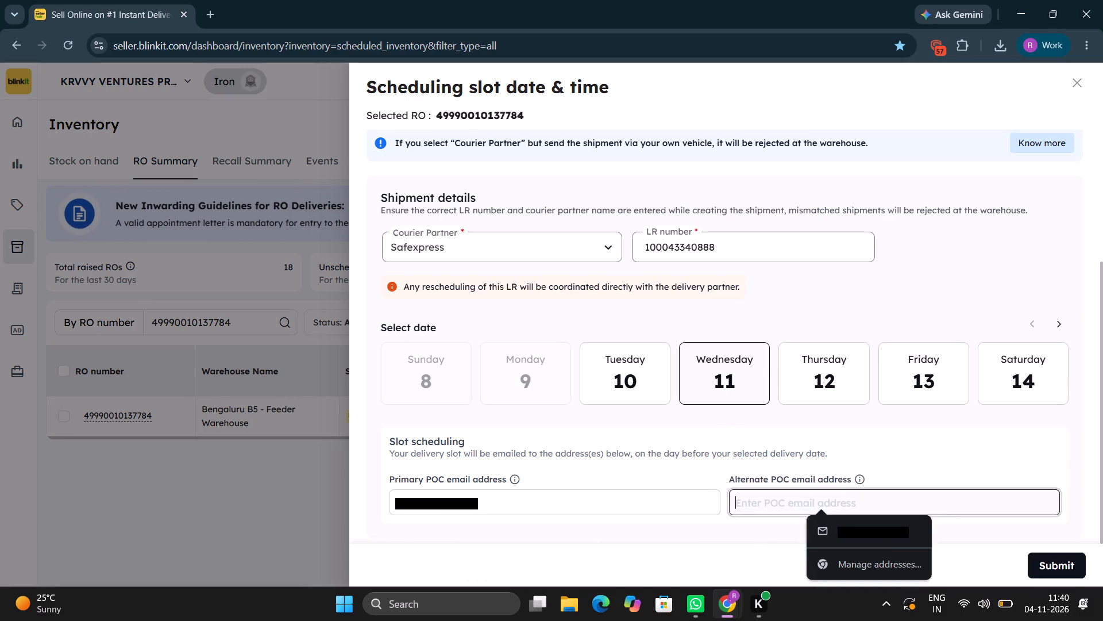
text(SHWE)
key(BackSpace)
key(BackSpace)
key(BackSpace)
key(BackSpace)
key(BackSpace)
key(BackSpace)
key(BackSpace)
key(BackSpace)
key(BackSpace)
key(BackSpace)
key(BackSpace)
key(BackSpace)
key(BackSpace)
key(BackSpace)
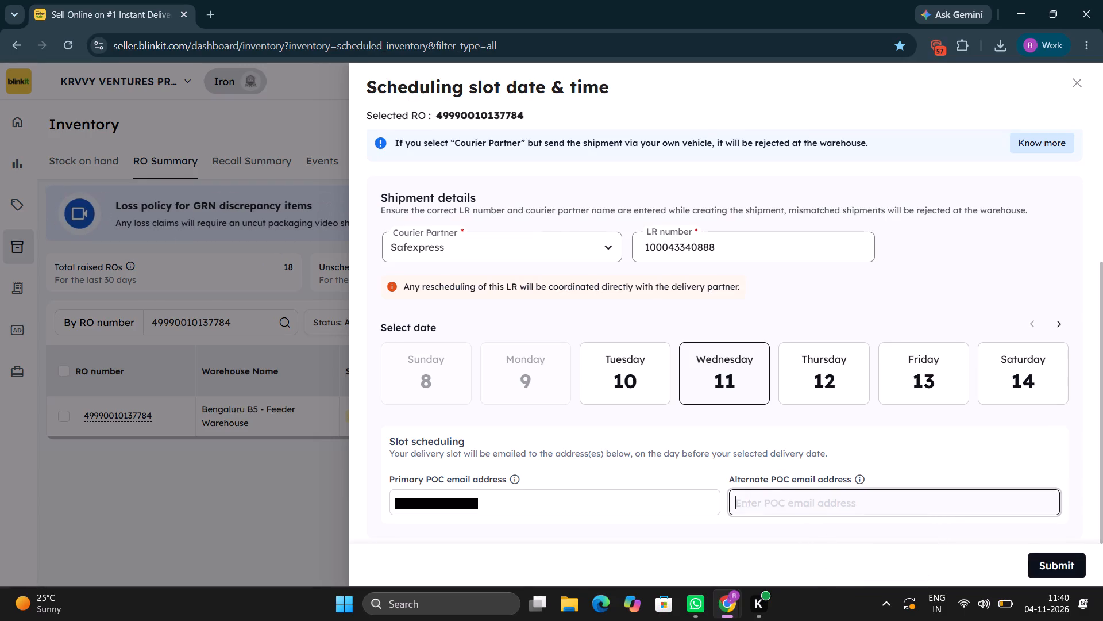
click(1039, 559)
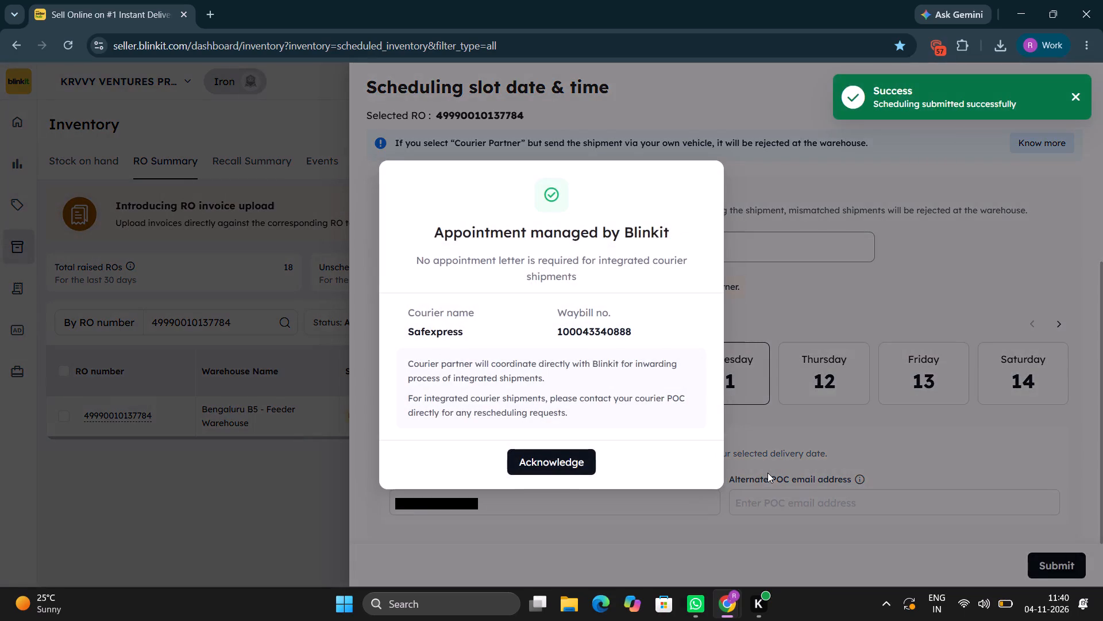
click(538, 465)
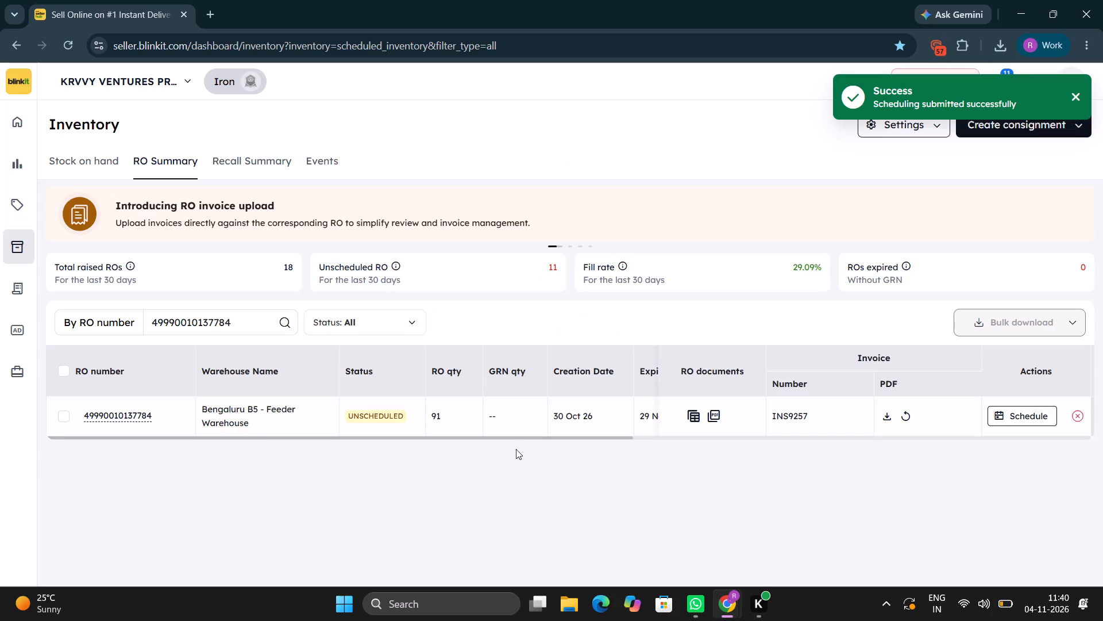
Check the RO's appointment date in Blinkit and enter 11-11-2026 as the appointment date in row 222 of the POs sheet.
scroll(483, 408, left, 5)
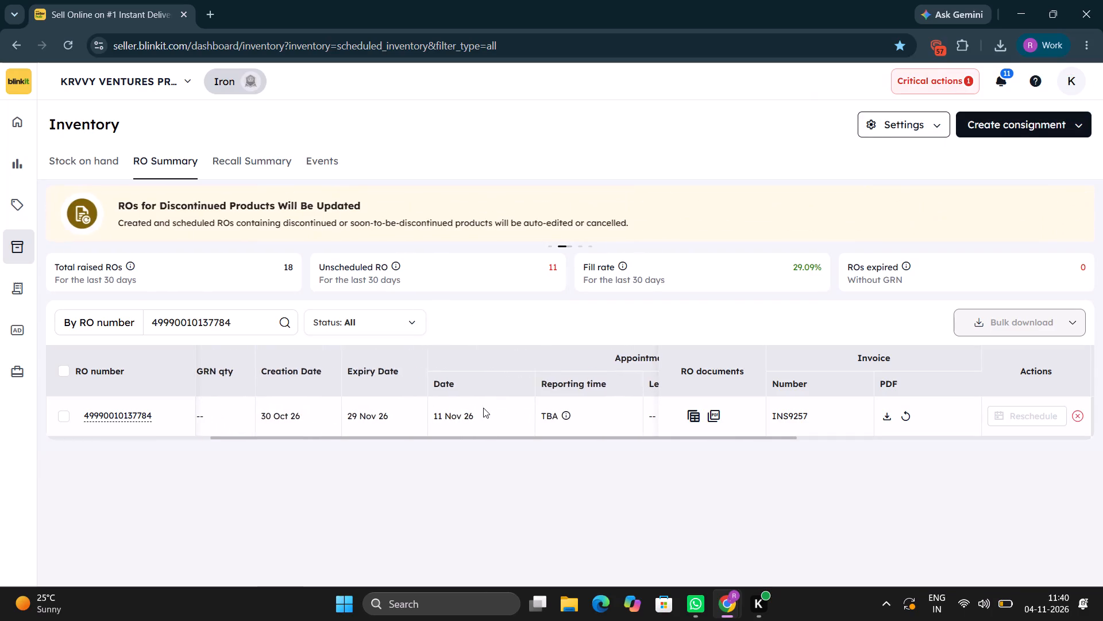
key(alt+Tab)
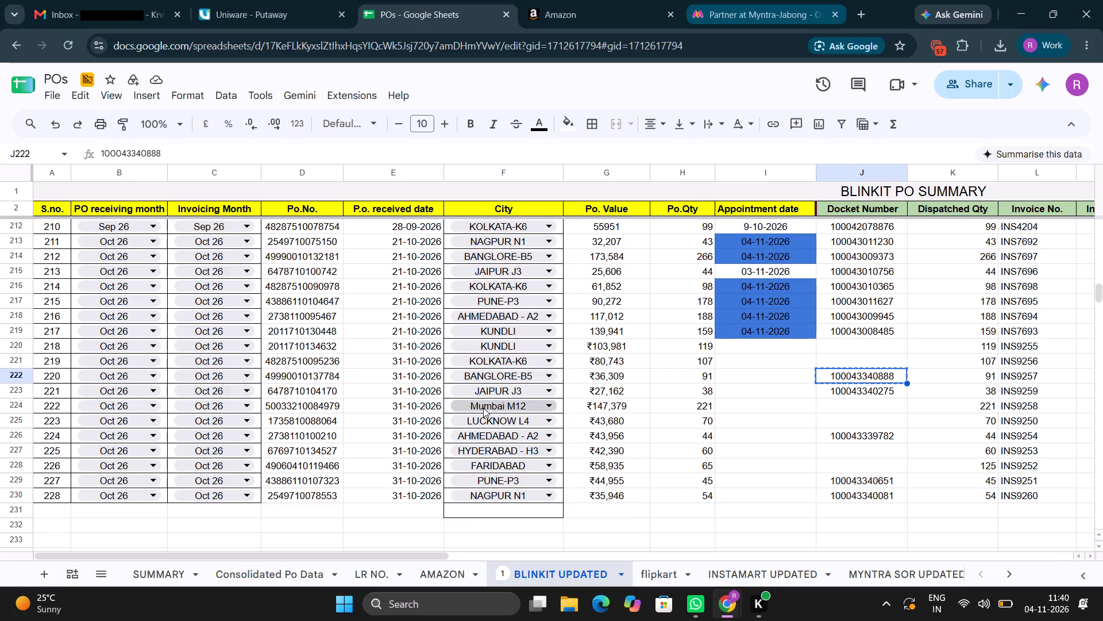
key(Left)
text(11-11-2026)
key(Return)
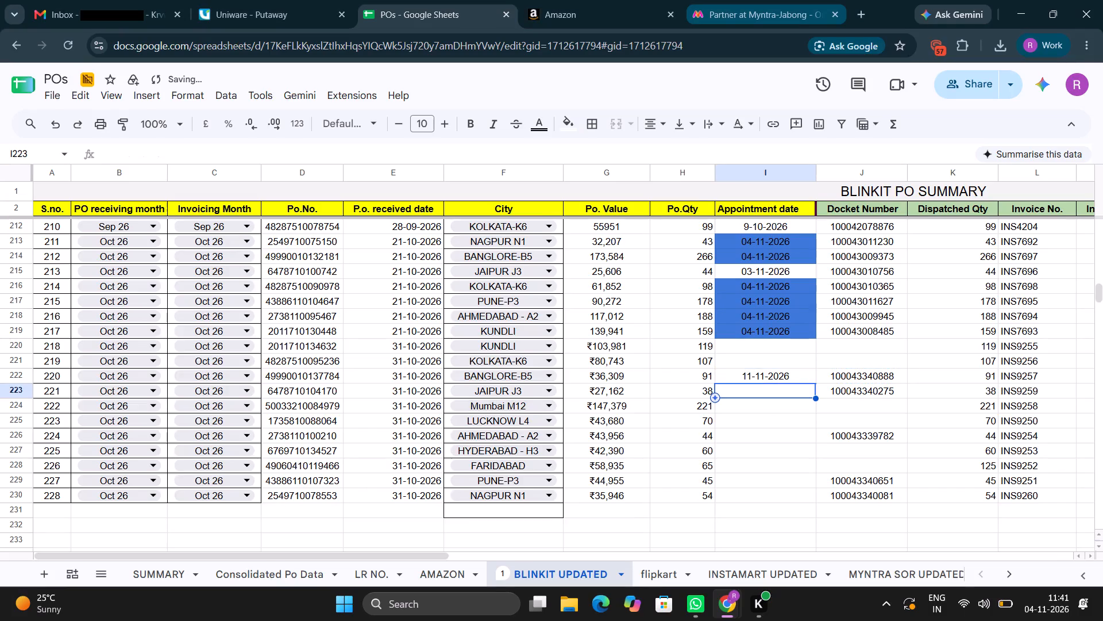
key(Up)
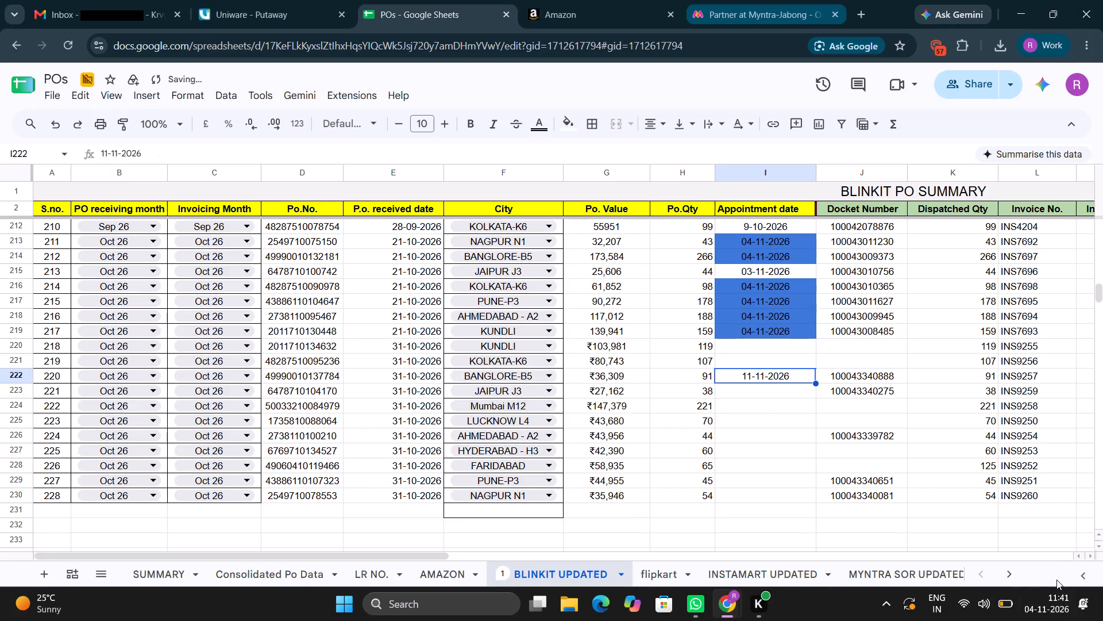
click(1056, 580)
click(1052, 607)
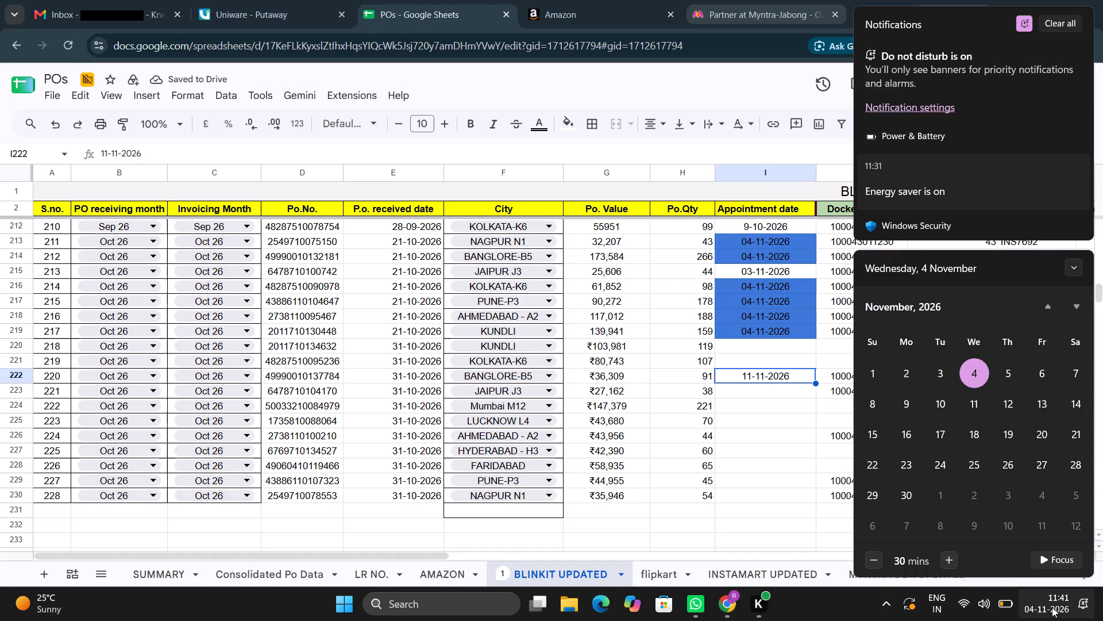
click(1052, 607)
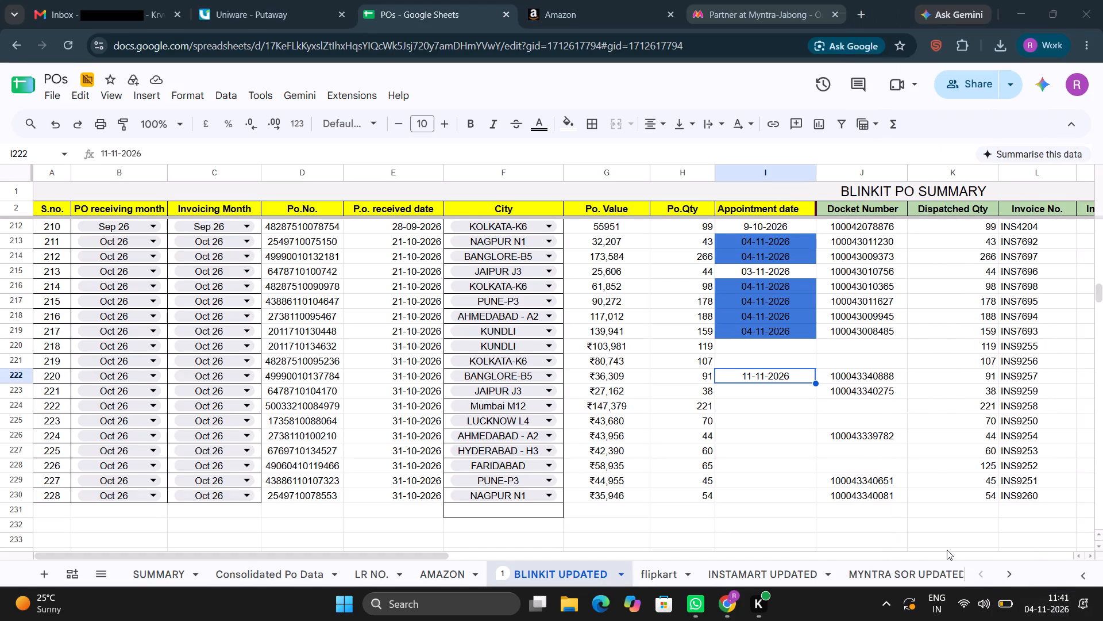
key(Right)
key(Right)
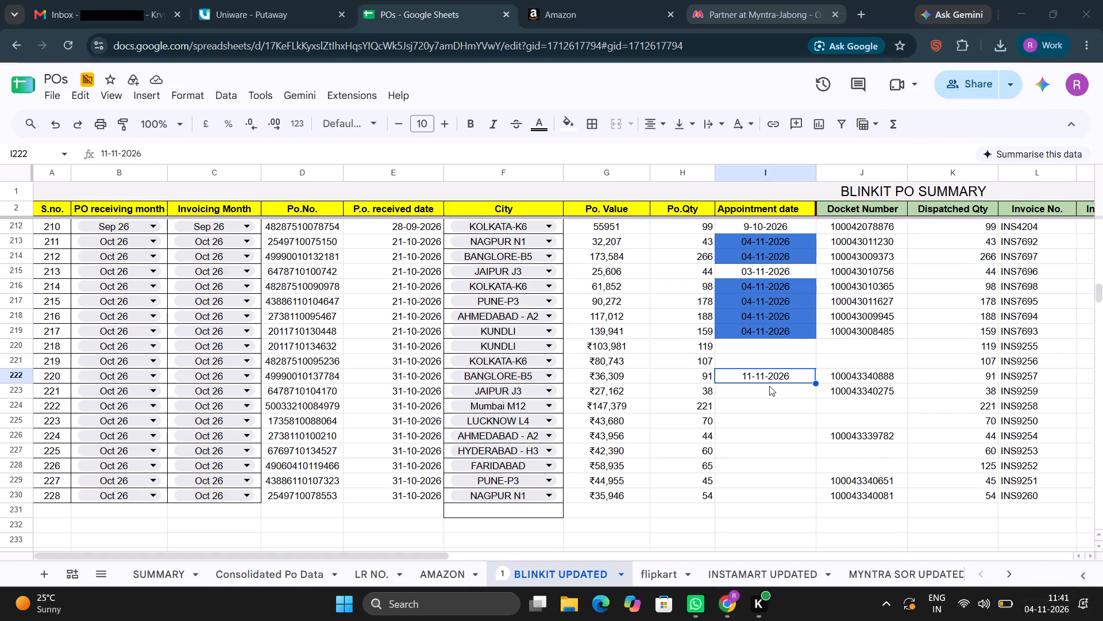
click(771, 388)
key(Left)
key(Left)
key(Left)
key(Left)
key(Left)
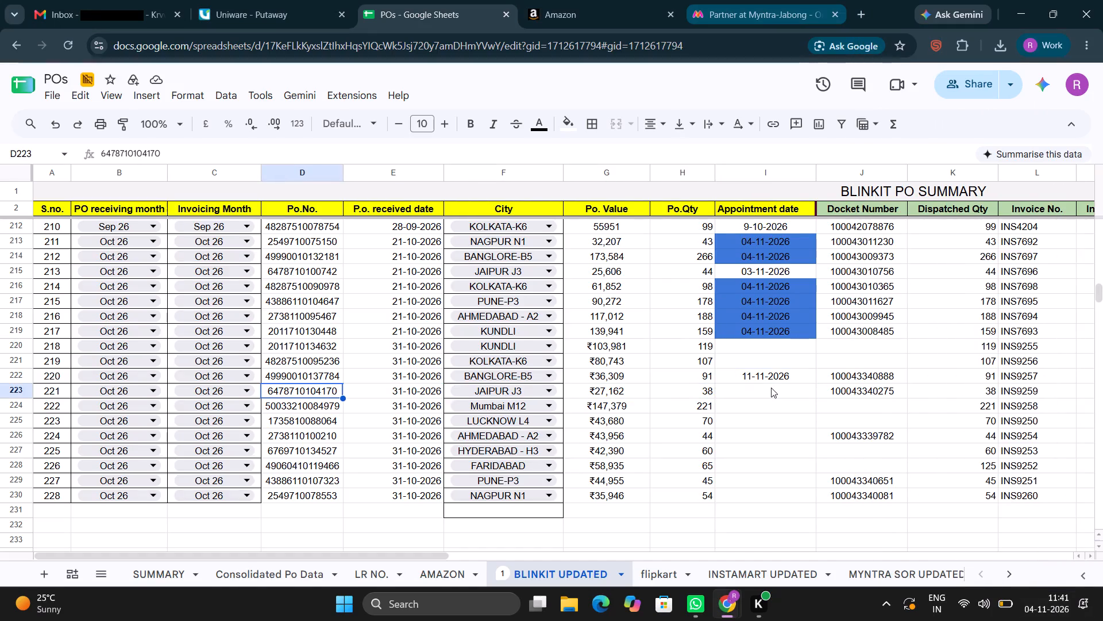
key(ctrl+c)
key(alt+Tab)
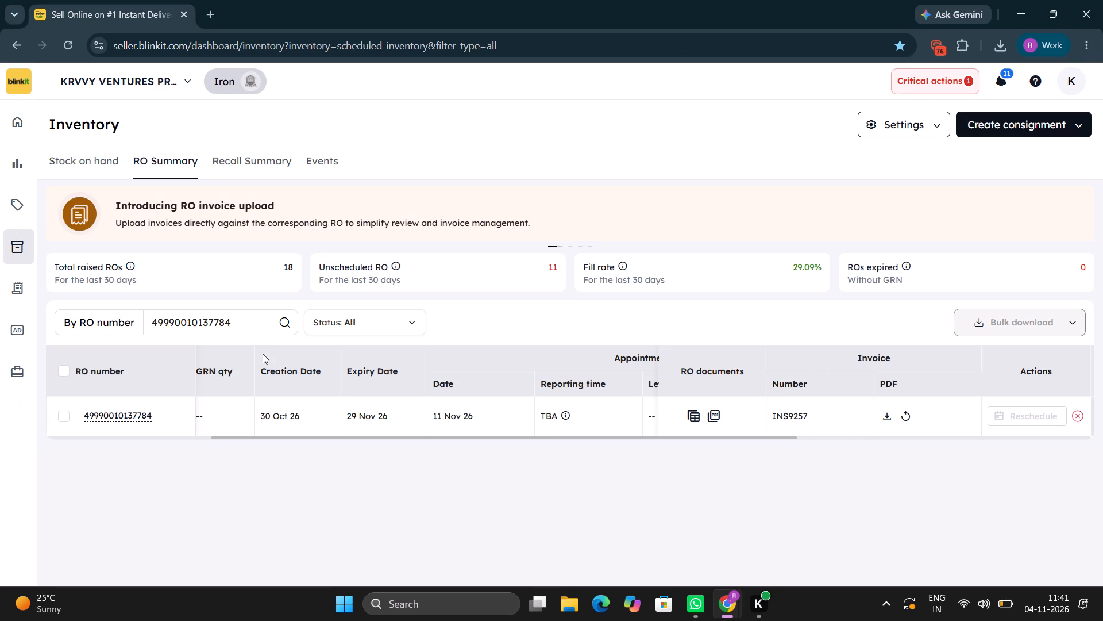
click(243, 326)
key(ctrl+a)
key(ctrl+v)
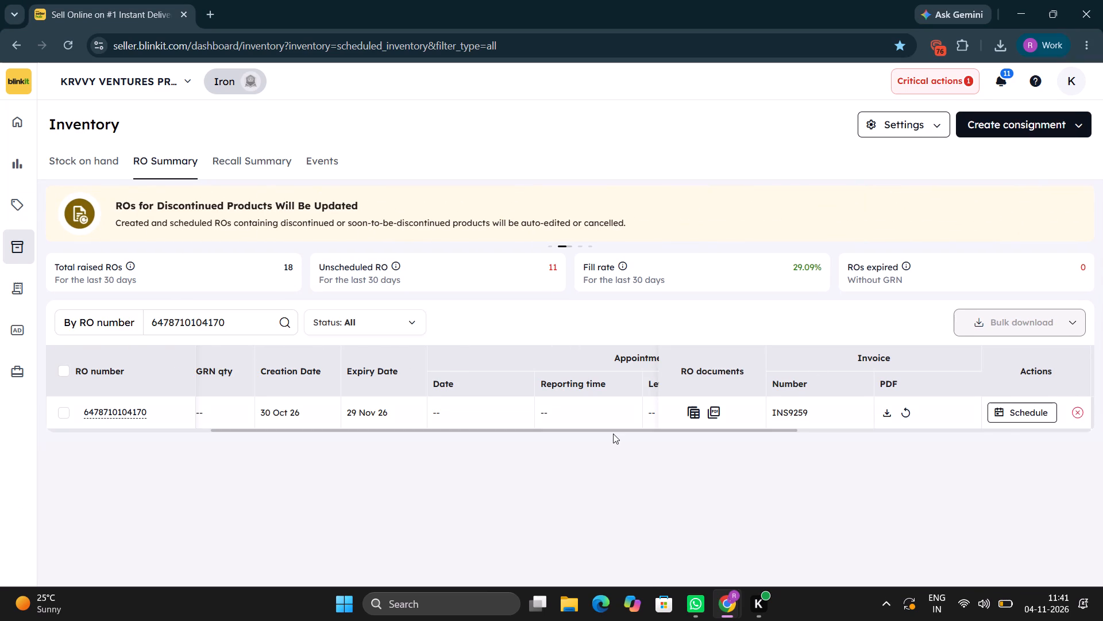
key(alt+Tab)
key(Right)
key(Right)
key(Right)
key(Right)
key(Right)
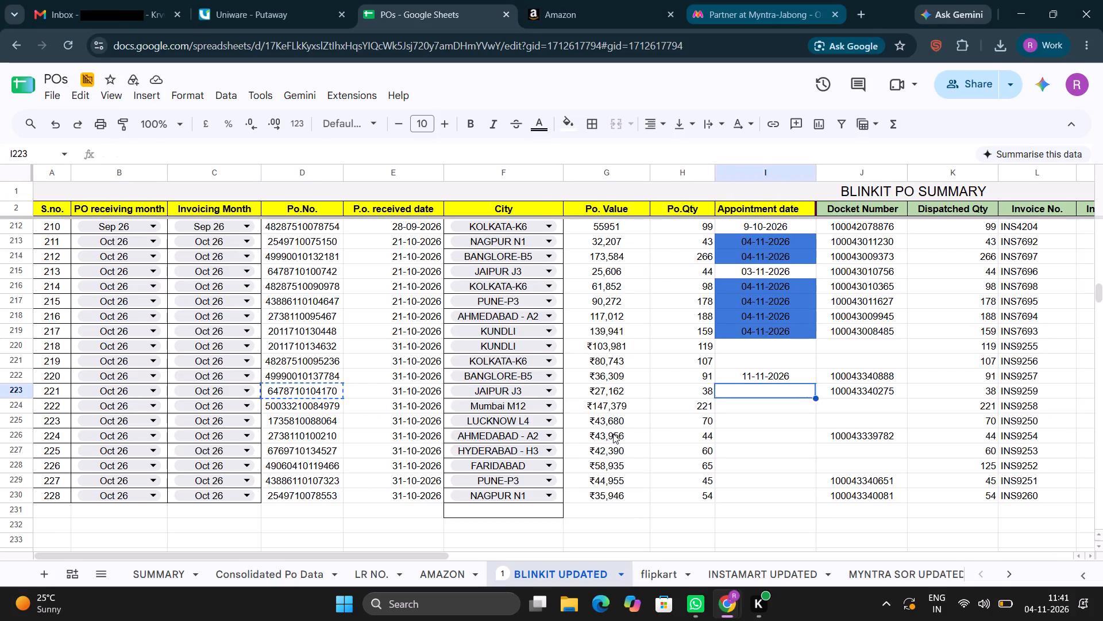
key(Right)
key(Right)
key(Left)
key(ctrl+c)
key(alt+Tab)
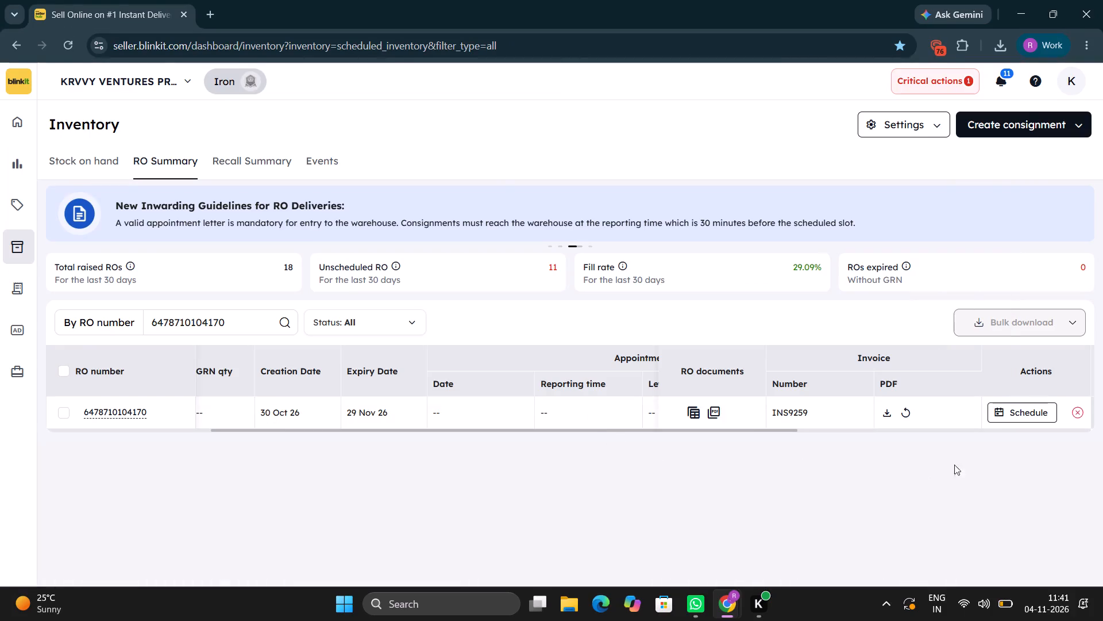
click(1001, 420)
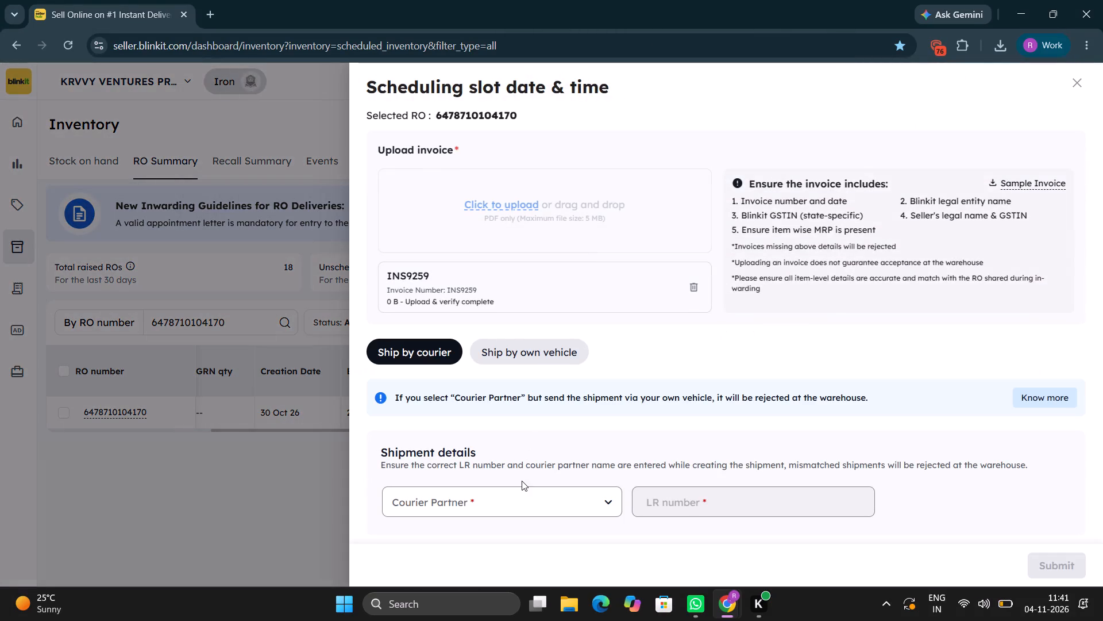
click(511, 496)
text(SAFE)
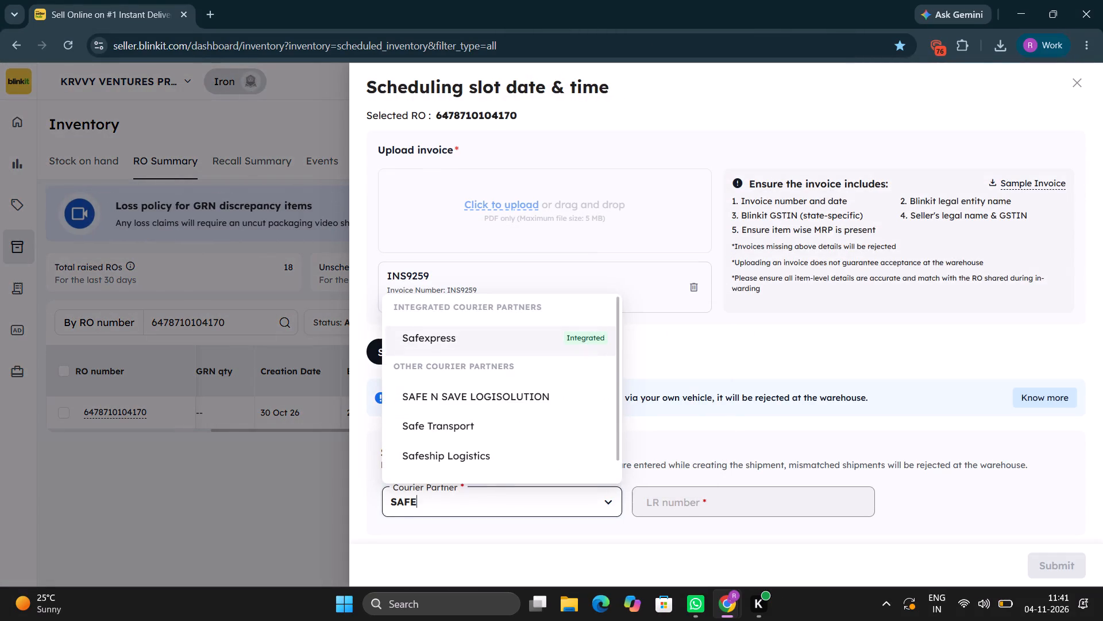
click(442, 350)
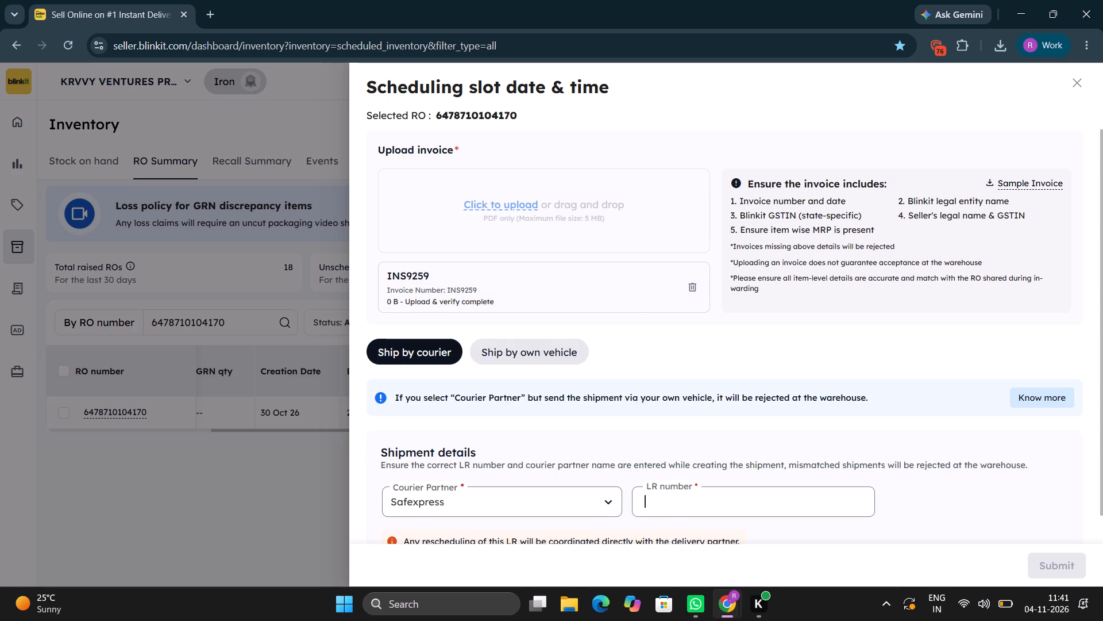
key(ctrl+v)
scroll(782, 515, down, 5)
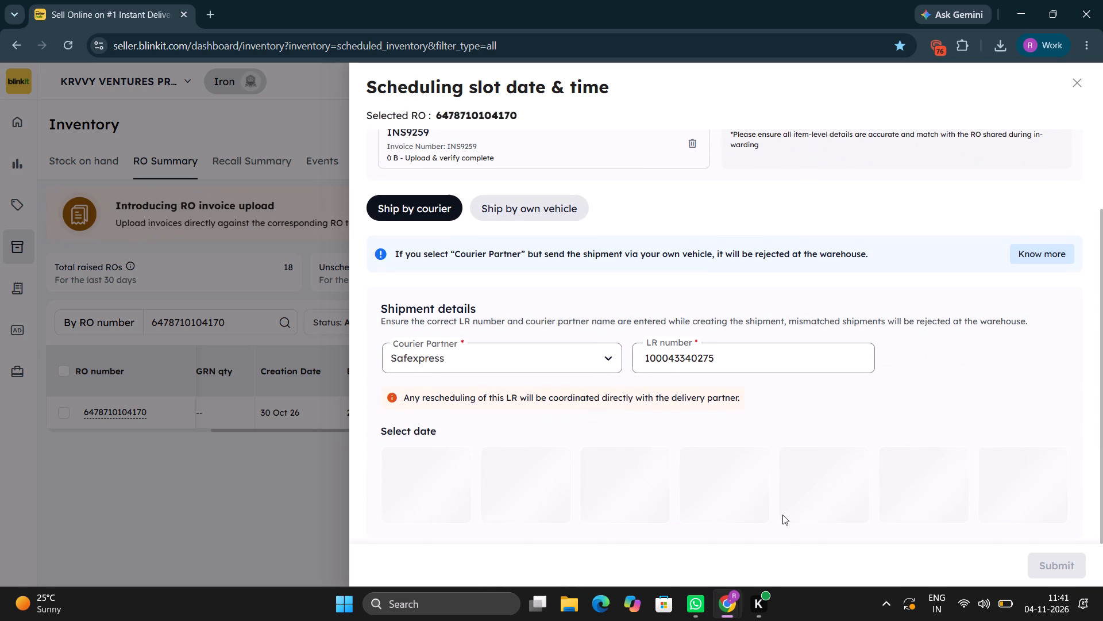
scroll(782, 515, down, 2)
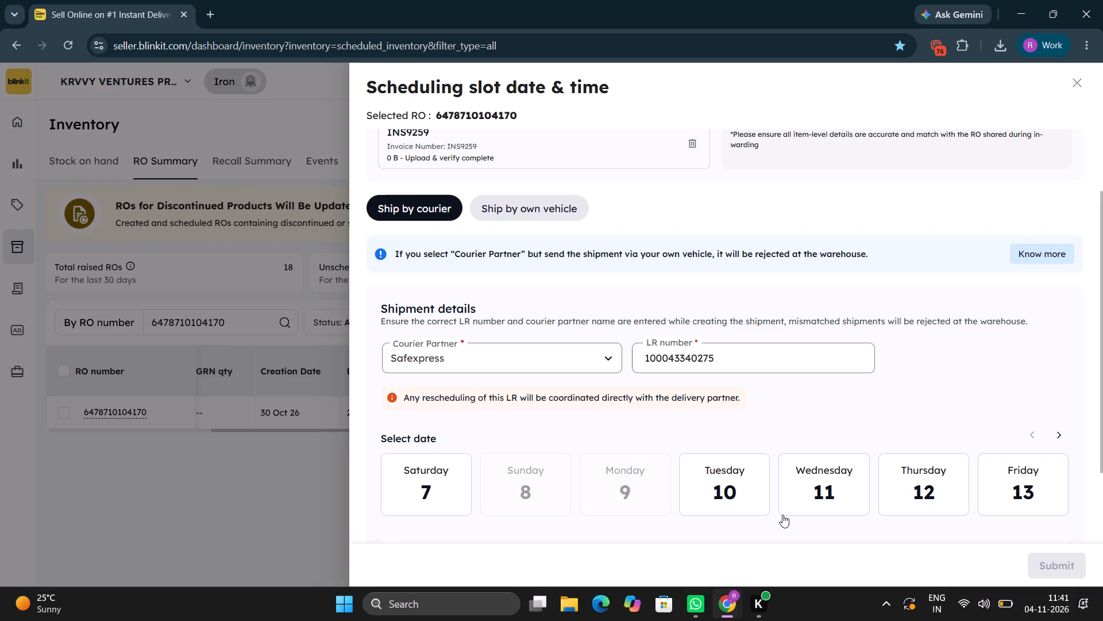
scroll(782, 515, down, 2)
key(alt+Tab)
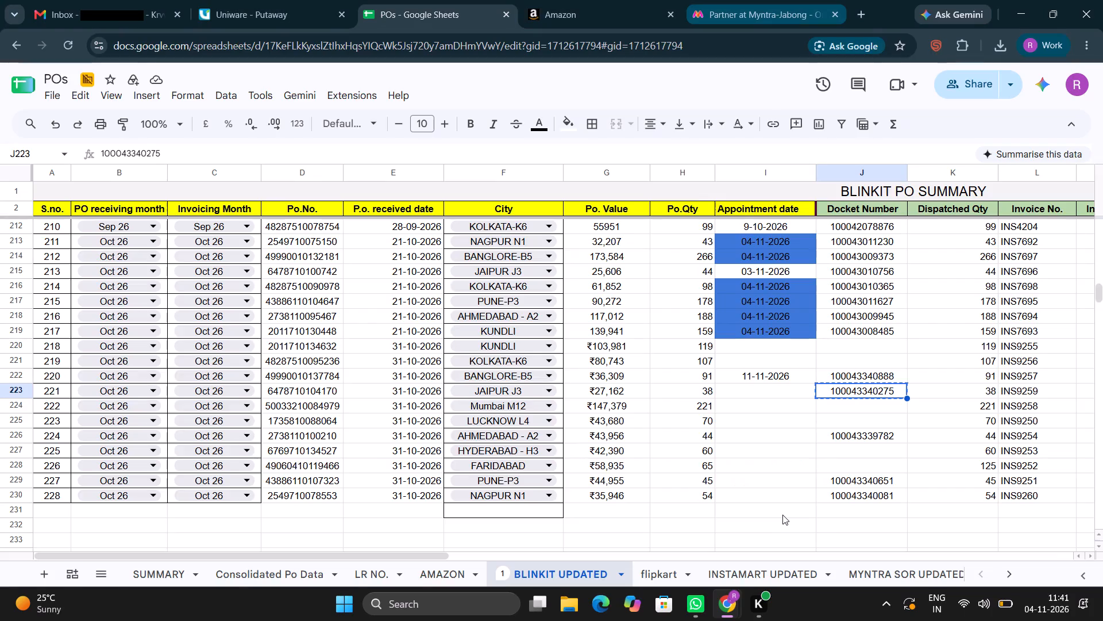
key(alt+Tab)
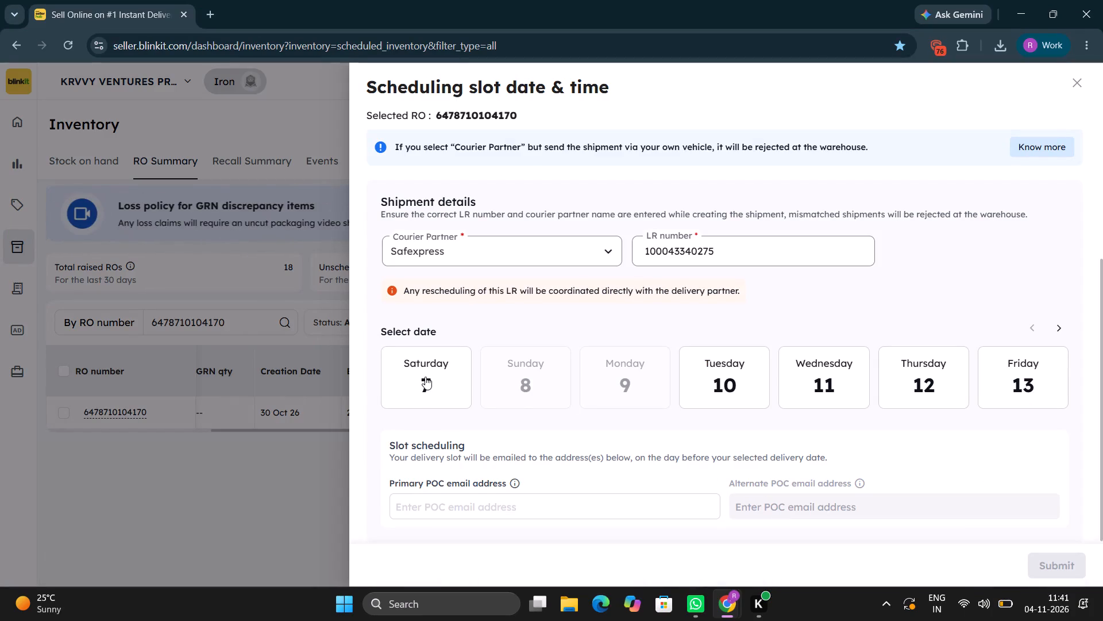
click(733, 387)
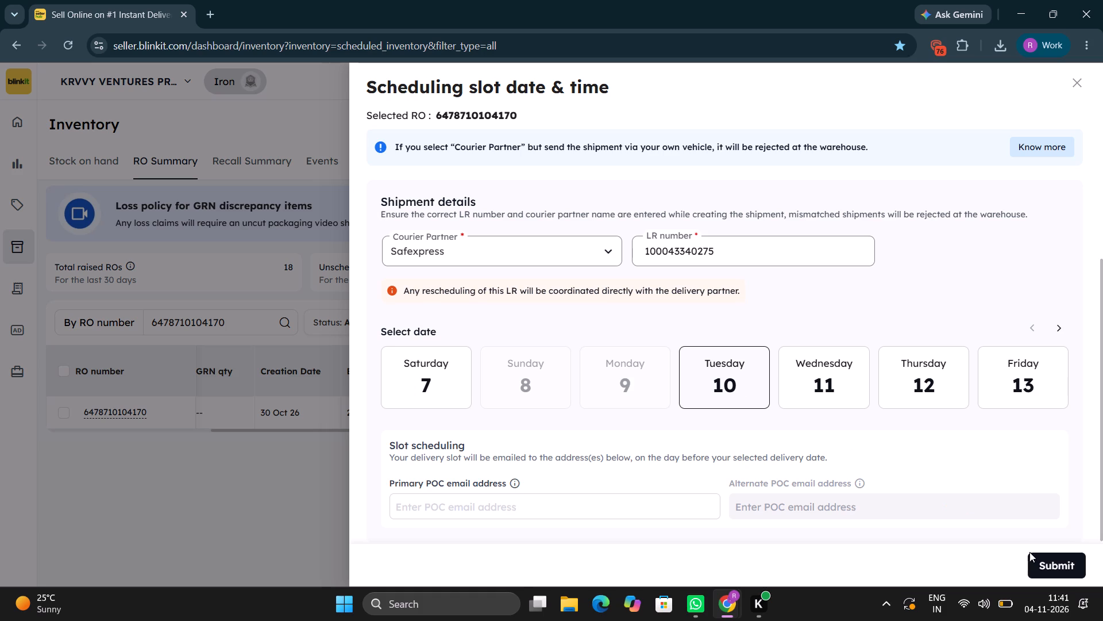
click(1039, 563)
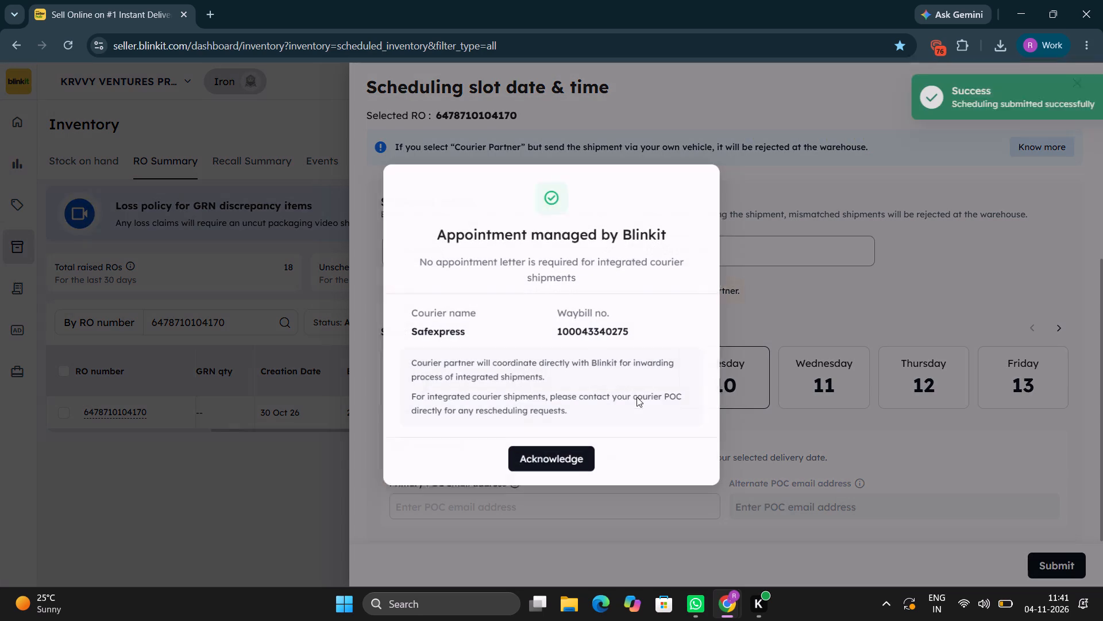
click(523, 459)
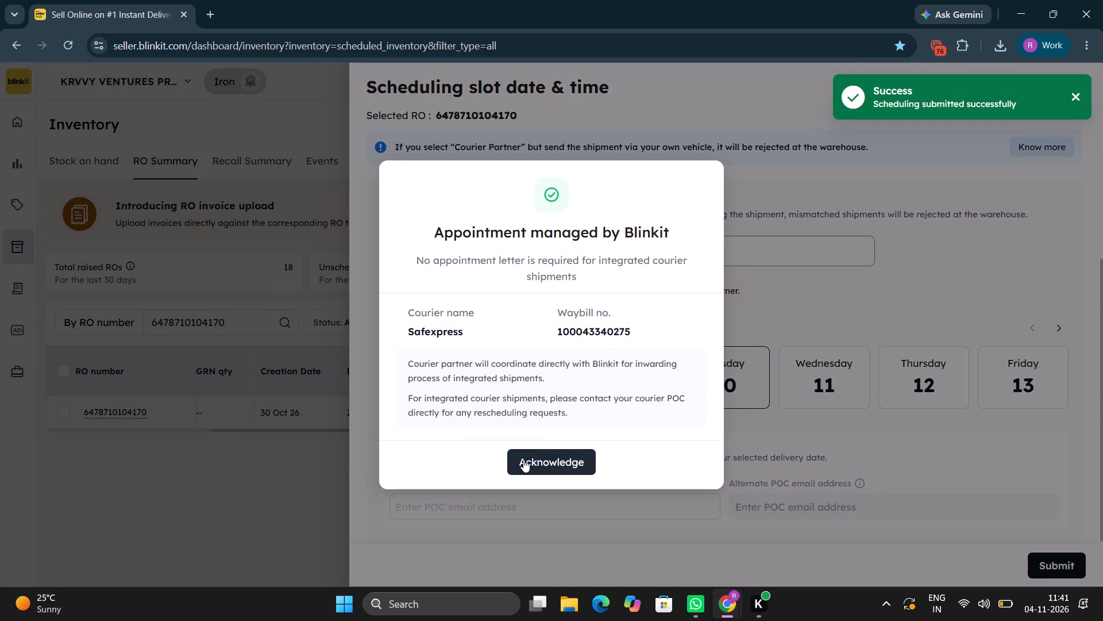
Enter 10-11-2026 as the appointment date in row 223 (JAIPUR J3) of the POs sheet.
key(alt+Tab)
key(Left)
key(ctrl+d)
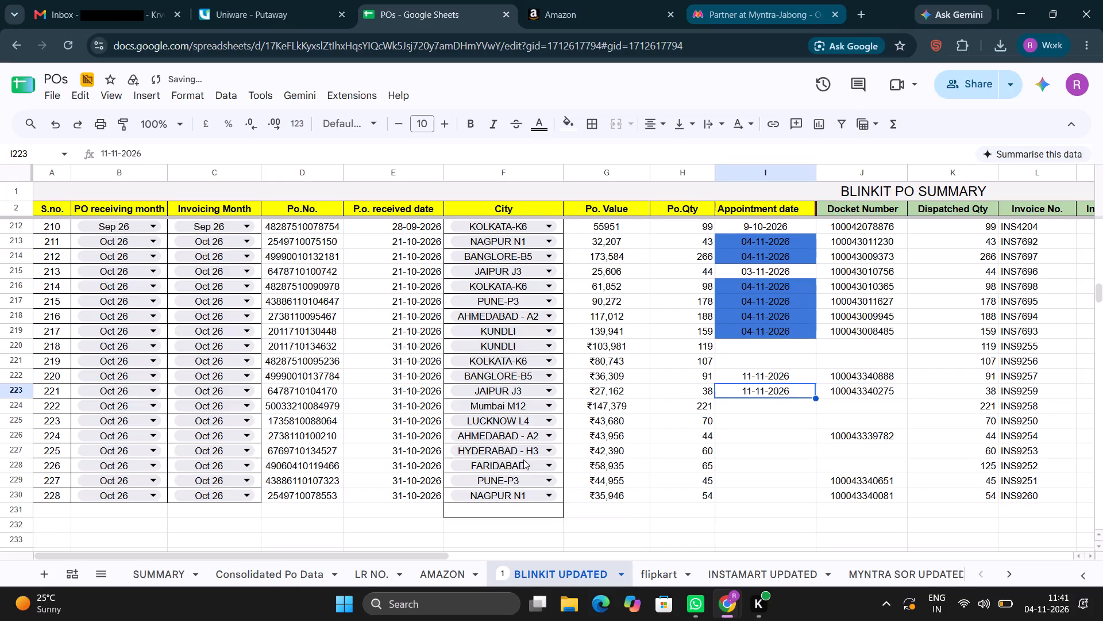
click(106, 149)
key(BackSpace)
key(BackSpace)
text(10)
key(Return)
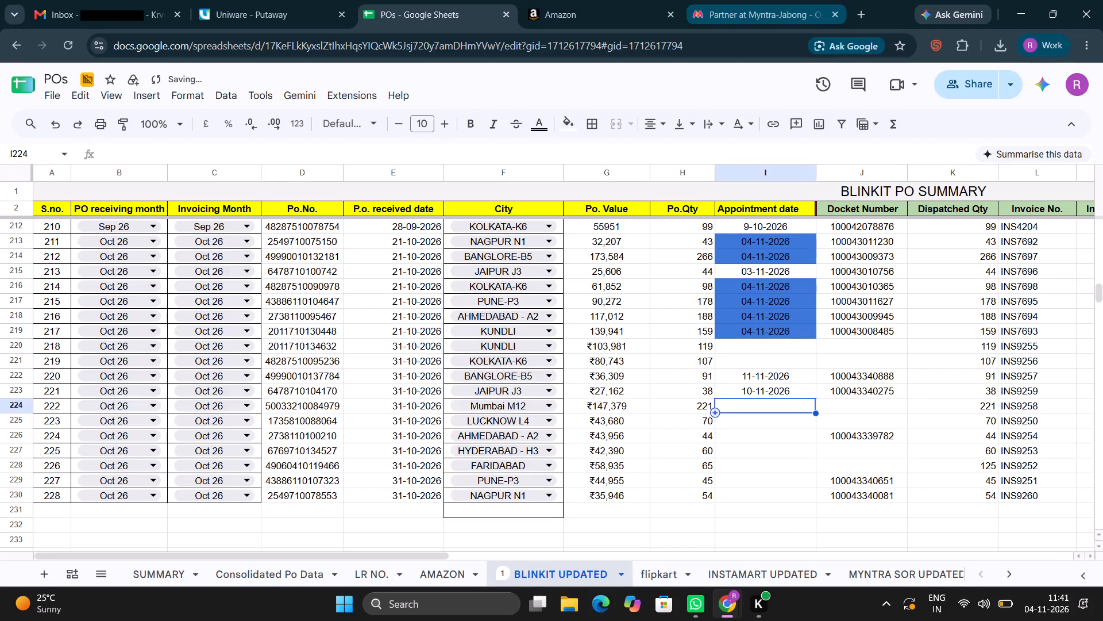
key(Down)
key(Right)
key(Right)
key(Down)
key(Down)
key(Left)
key(Down)
key(Up)
key(Up)
key(Left)
key(Left)
key(Left)
key(Left)
key(Left)
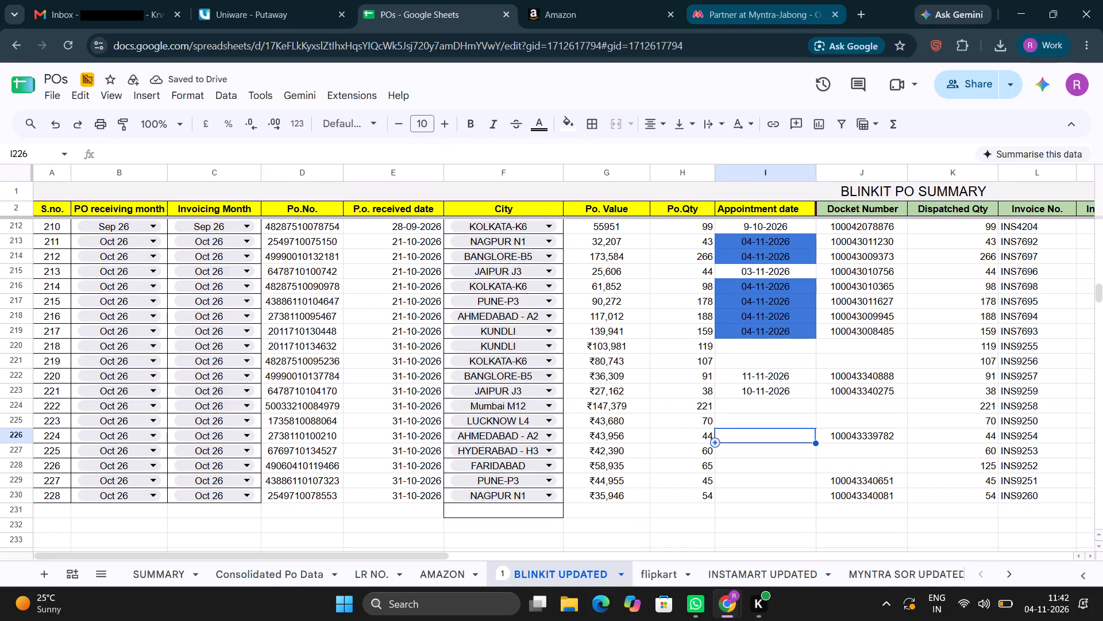
key(Left)
key(ctrl+c)
key(alt+Tab)
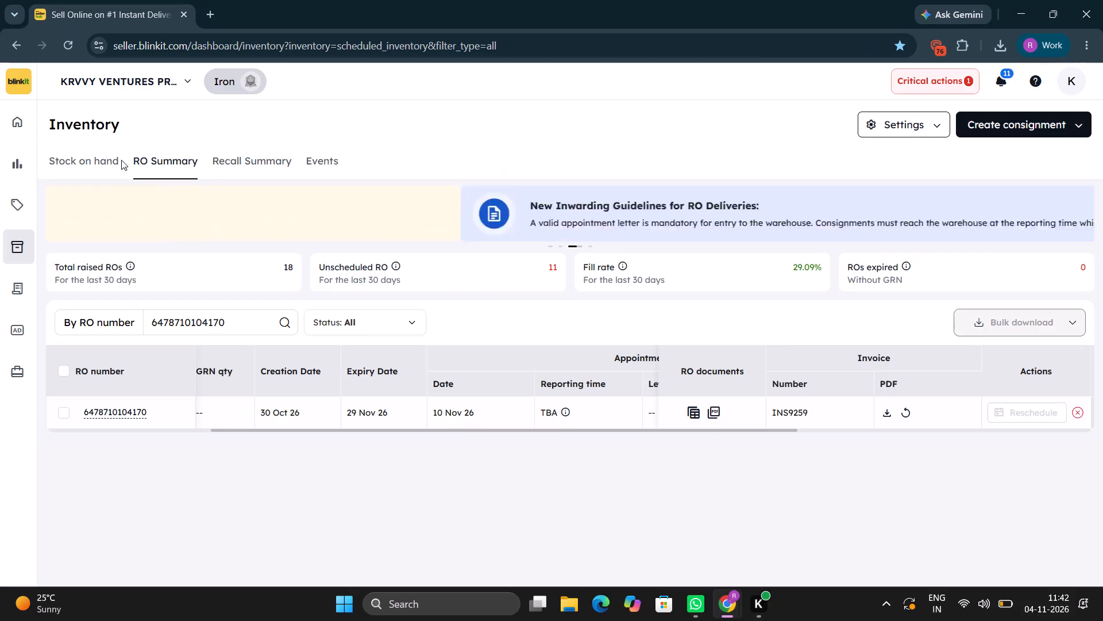
click(249, 328)
key(ctrl+a)
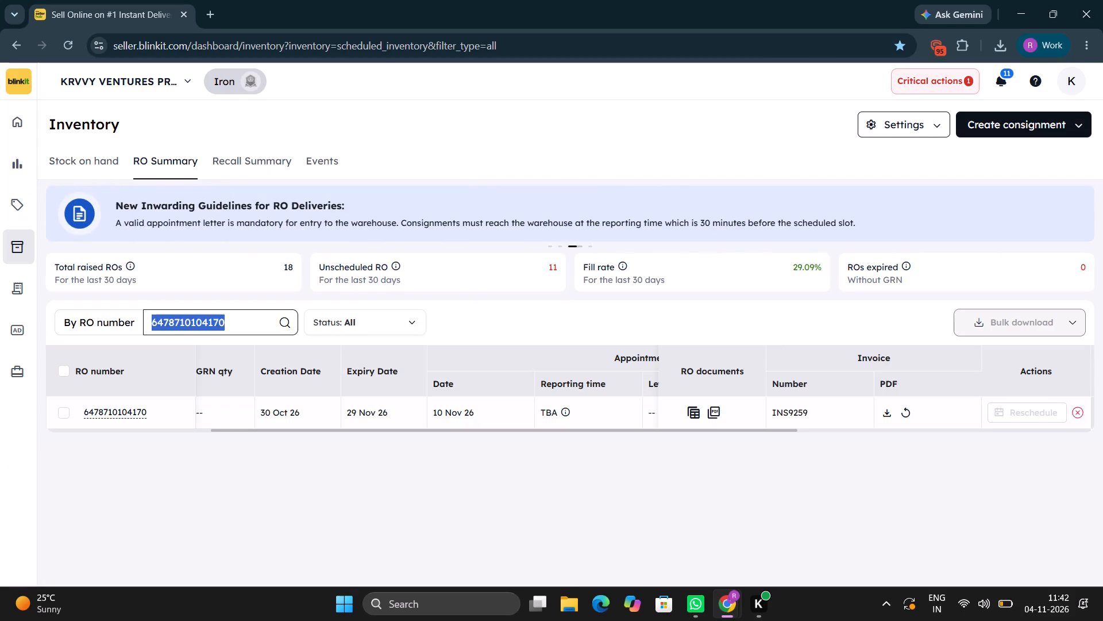
key(ctrl+v)
key(alt+Tab)
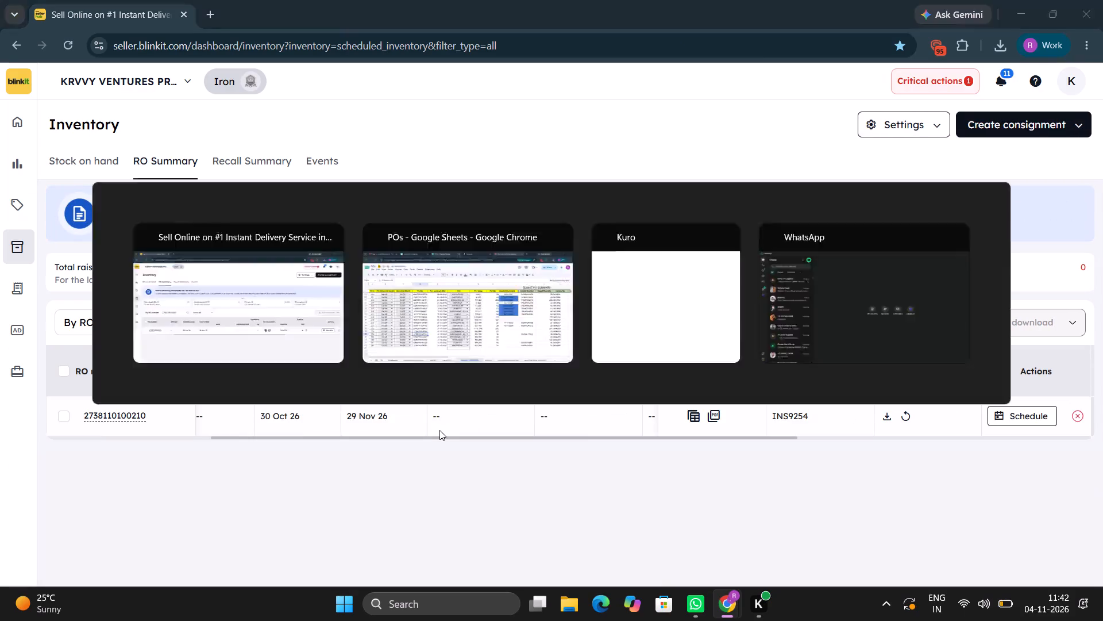
key(Right)
key(Right)
key(Right)
key(Right)
key(Right)
key(Right)
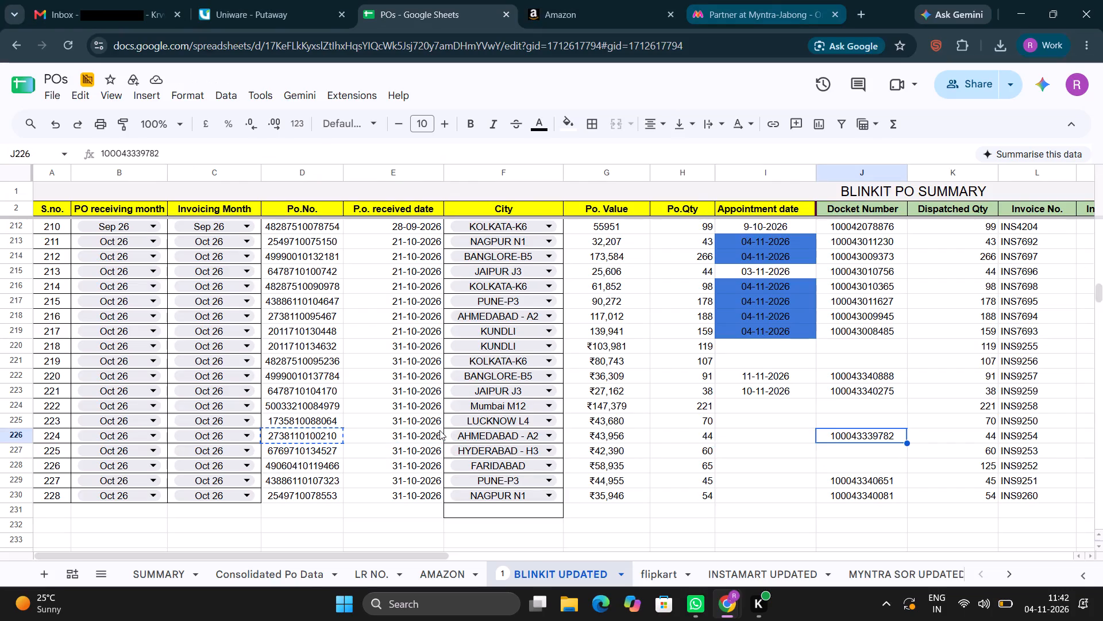
key(ctrl+c)
key(alt+Tab)
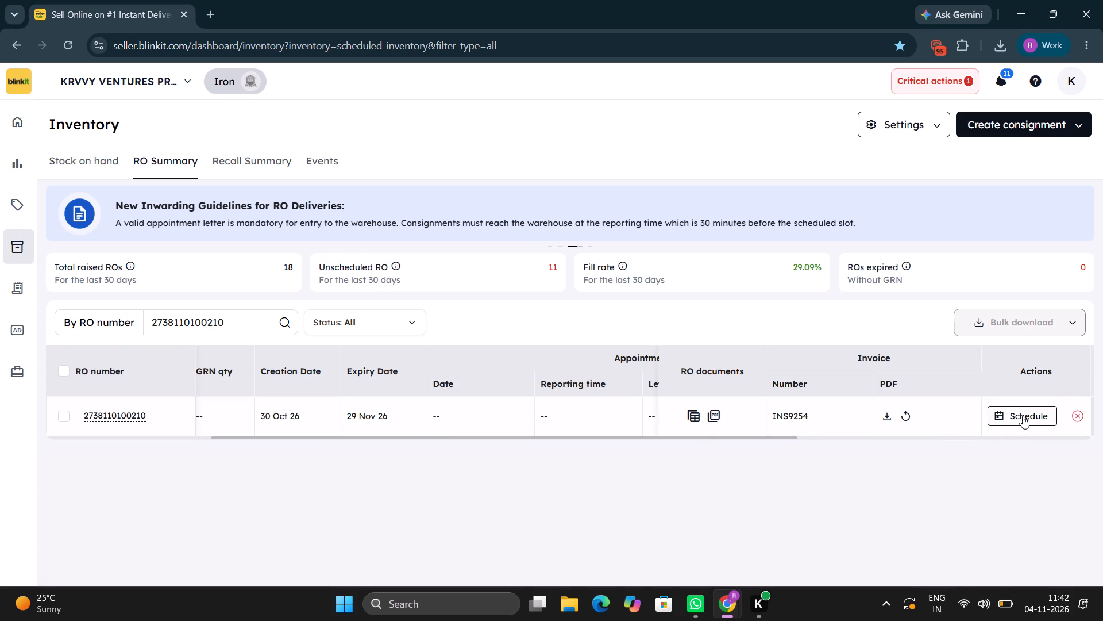
click(1023, 416)
click(553, 503)
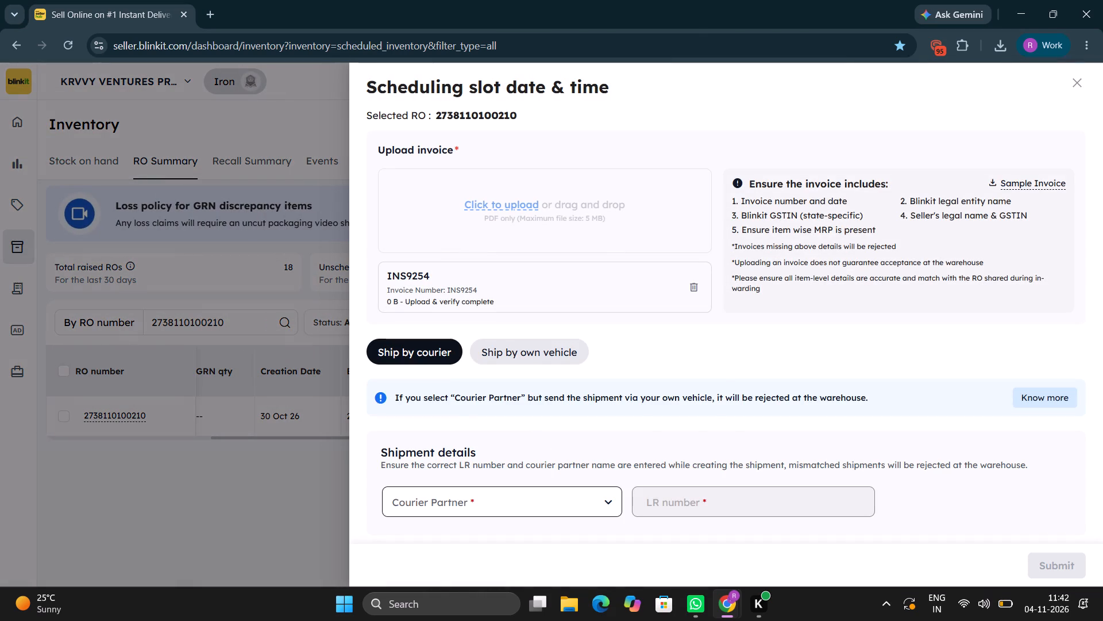
text(SA)
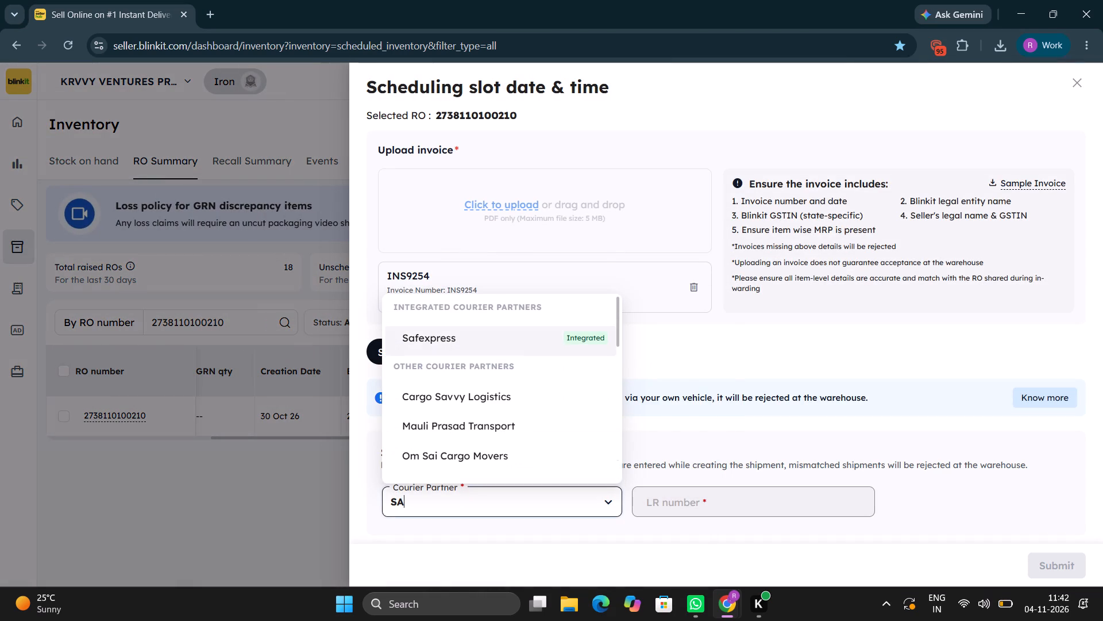
text(FEX)
click(490, 400)
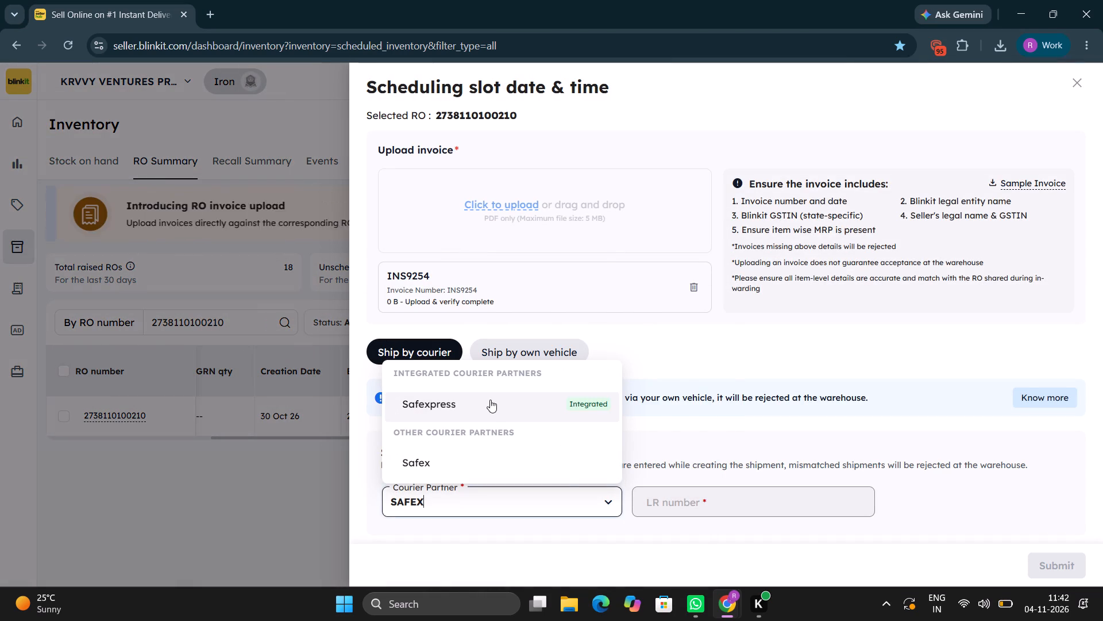
key(ctrl+v)
scroll(641, 504, down, 2)
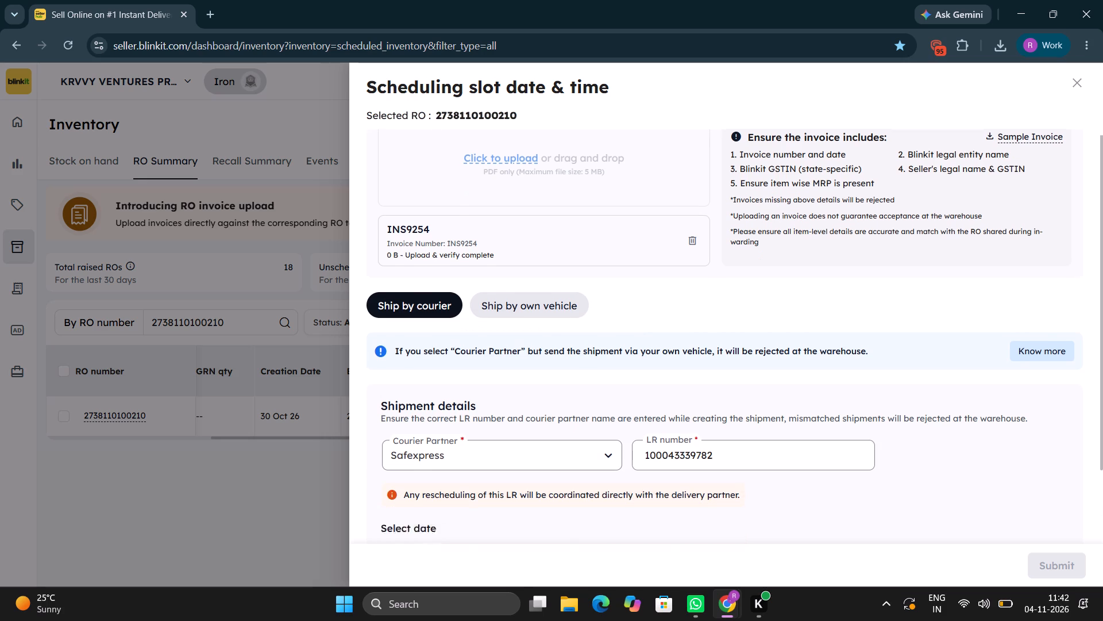
scroll(641, 504, down, 6)
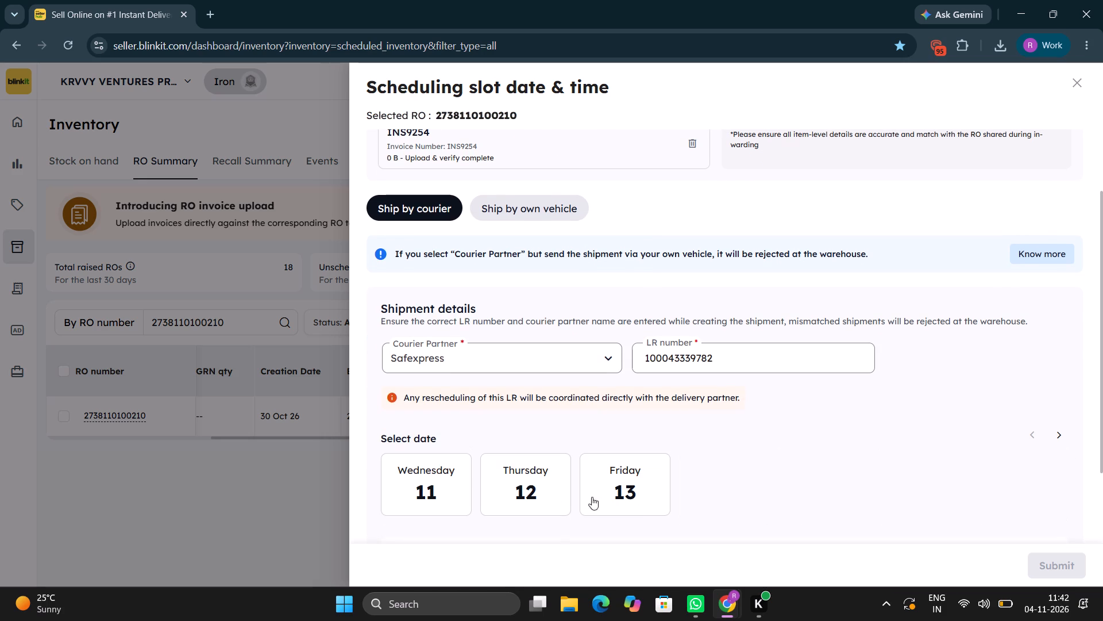
click(476, 465)
click(441, 477)
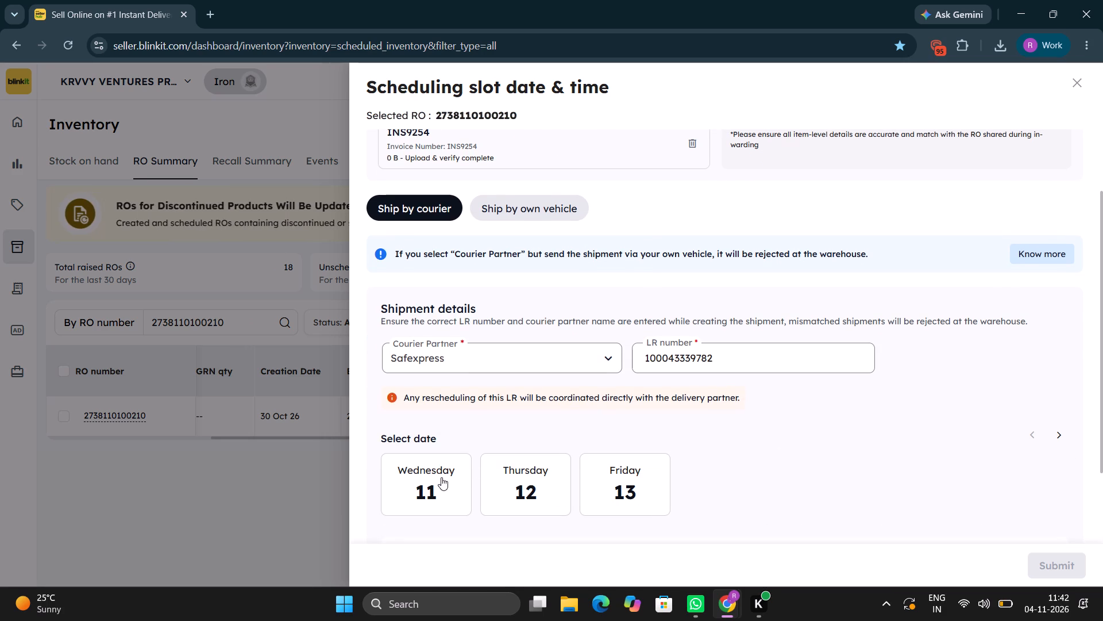
scroll(441, 477, down, 8)
click(1060, 558)
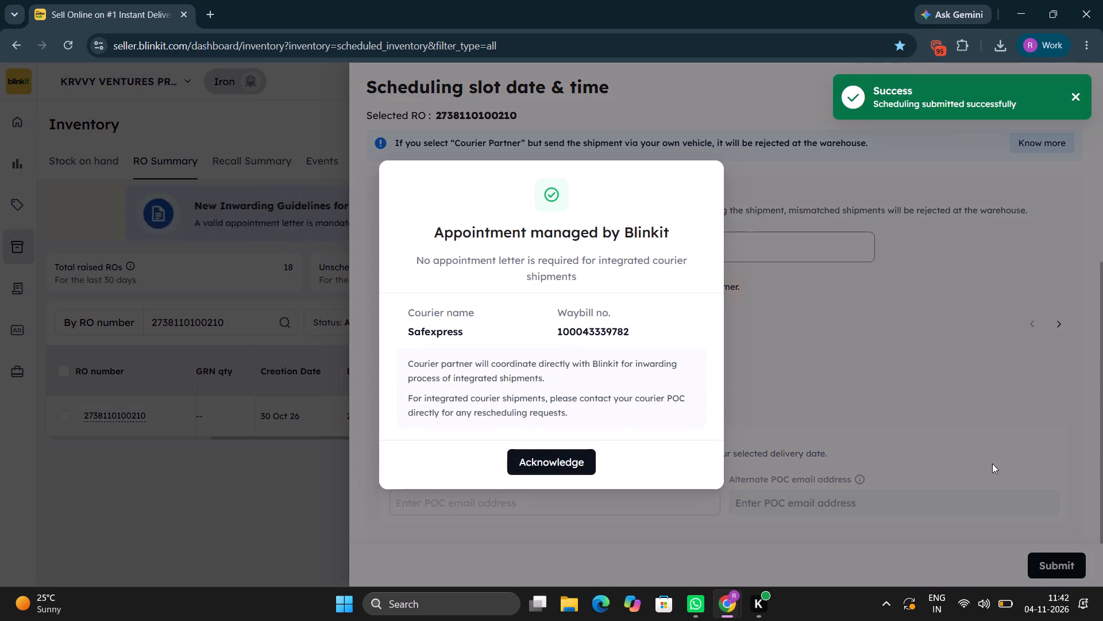
click(528, 474)
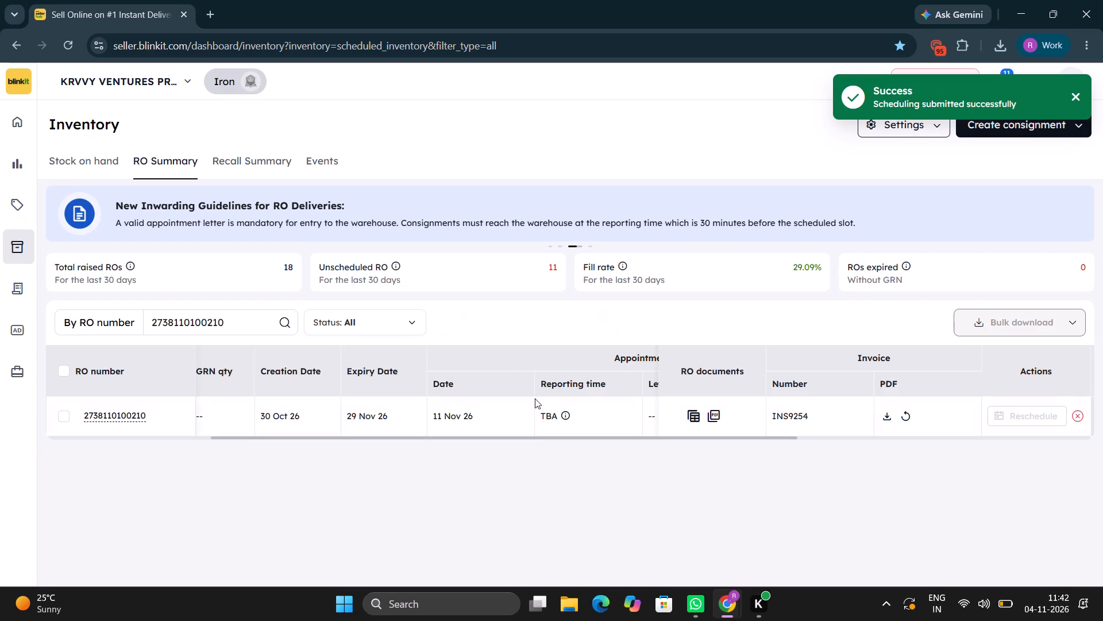
Check the RO's appointment date in Blinkit and copy 11-11-2026 from row 222 into row 226's appointment date in the POs sheet.
scroll(539, 410, right, 2)
key(alt+Tab)
key(alt+Tab)
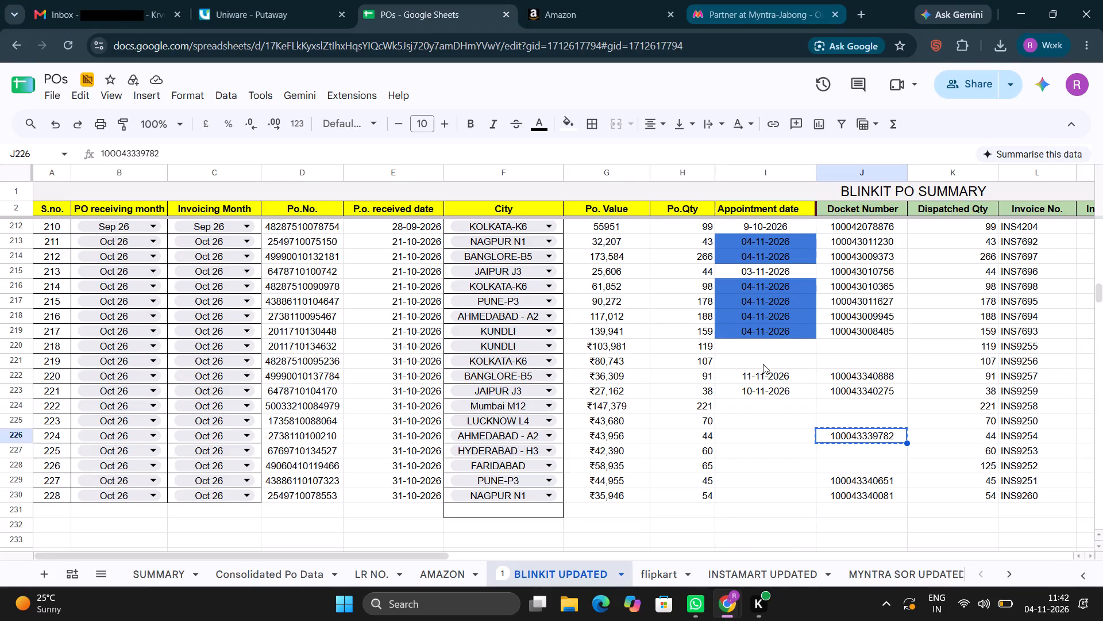
click(751, 377)
key(ctrl+c)
key(Down)
key(Down)
key(Down)
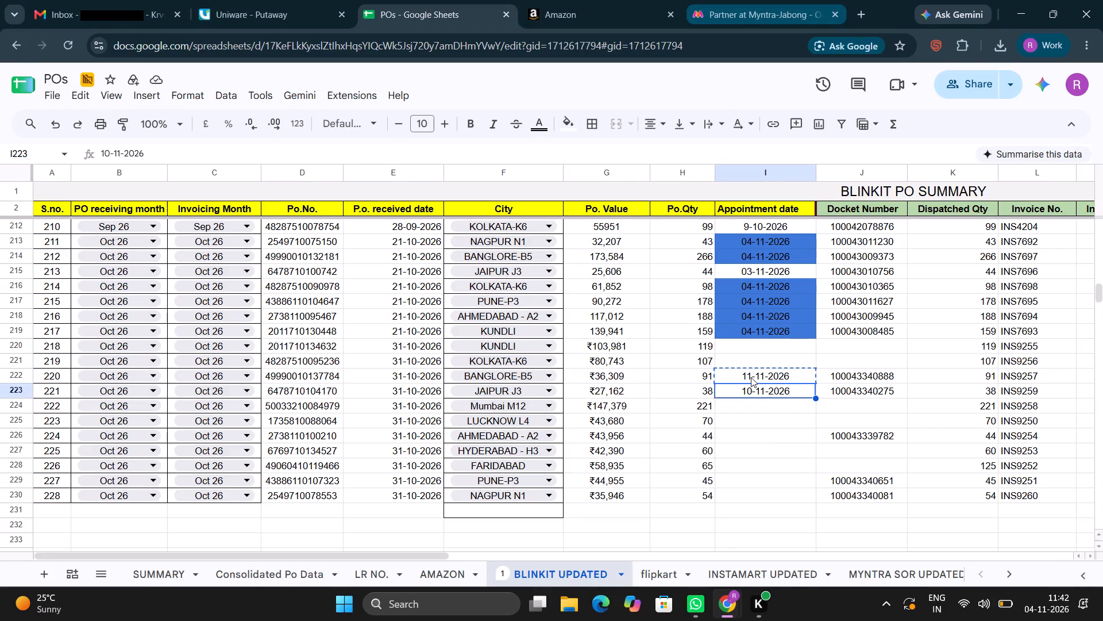
key(Down)
key(ctrl+v)
key(Right)
key(Down)
key(Down)
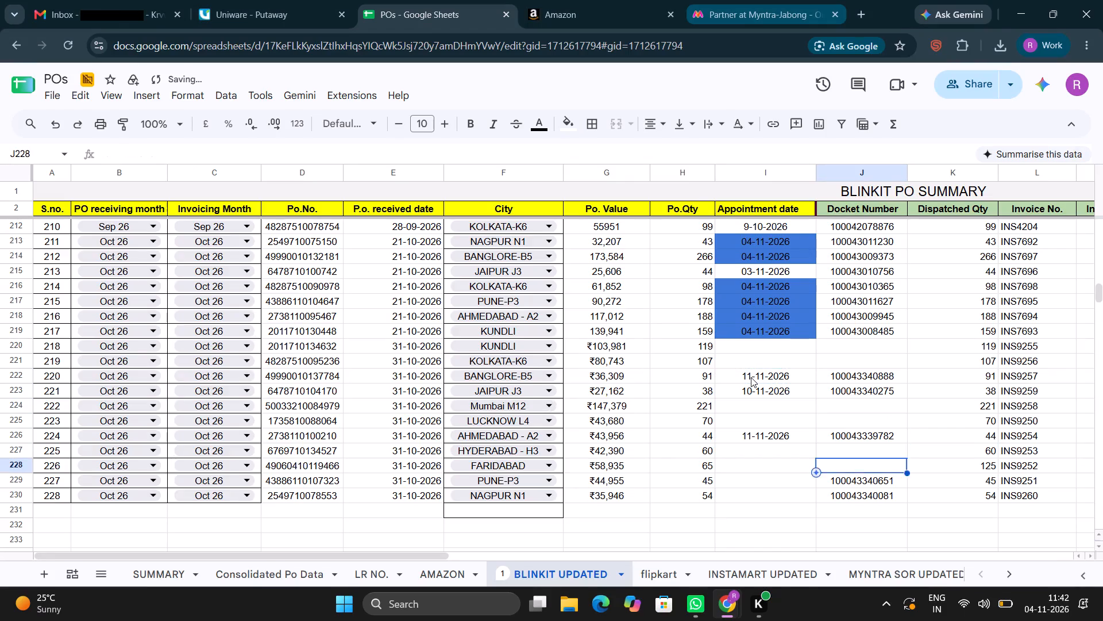
key(Down)
key(Left)
key(Left)
key(Left)
key(Left)
key(Left)
key(Left)
key(ctrl+c)
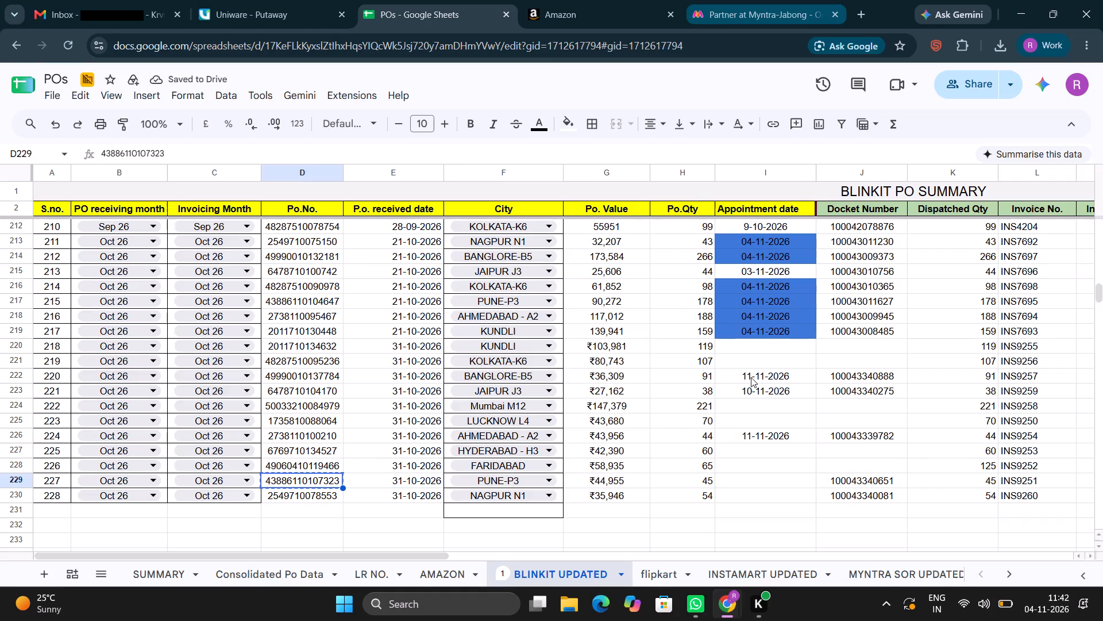
key(alt+Tab)
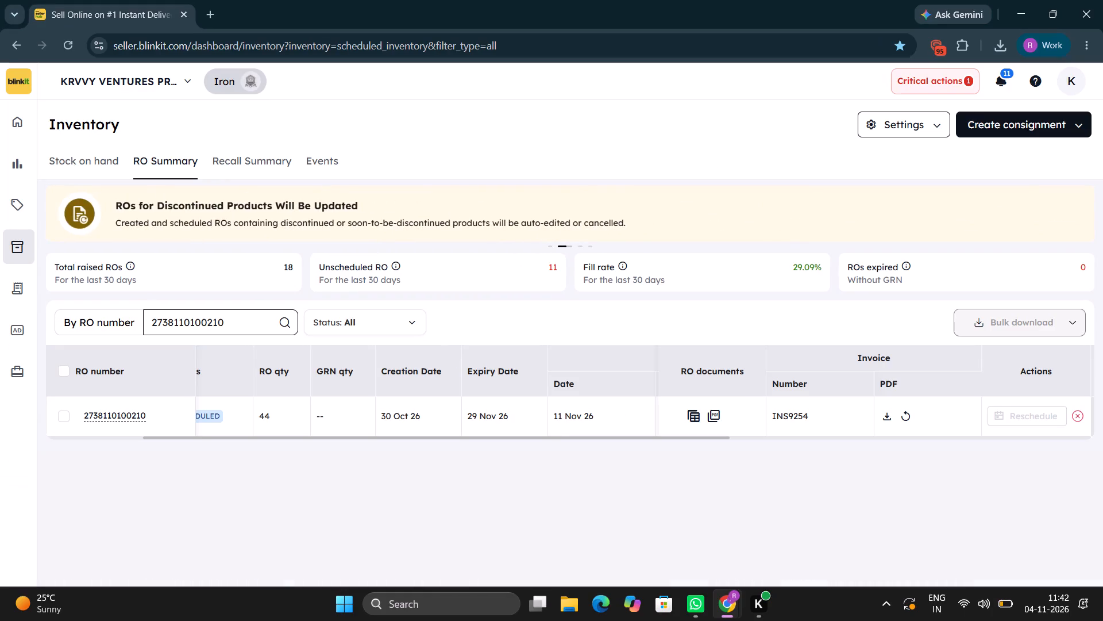
click(207, 330)
key(ctrl+a)
key(ctrl+v)
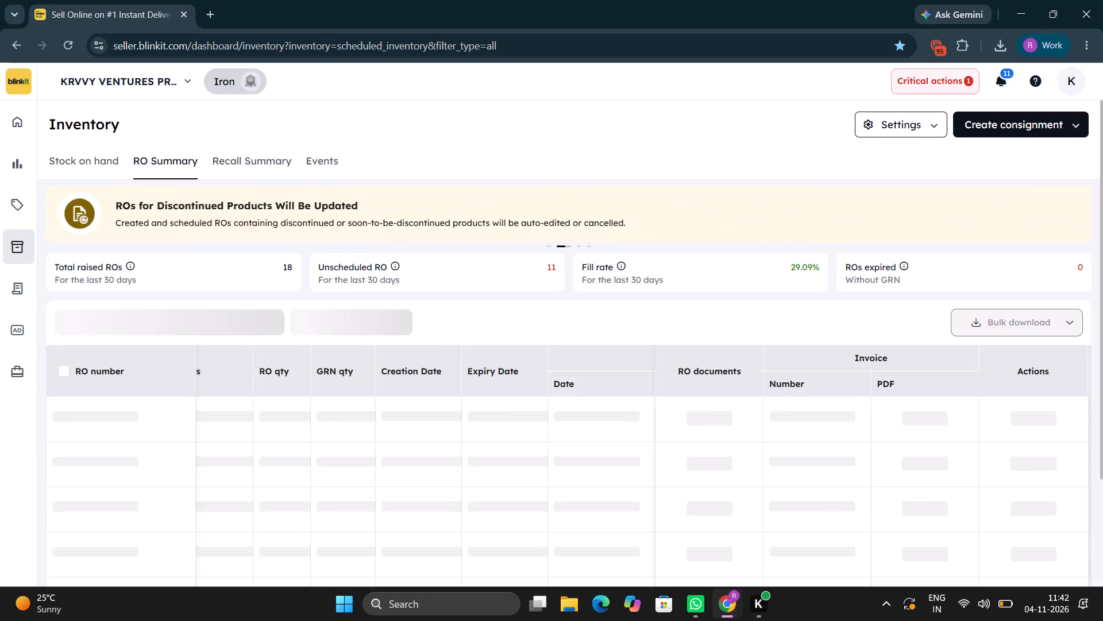
key(alt+Tab)
key(Right)
key(Right)
key(Right)
key(Right)
key(Right)
key(Right)
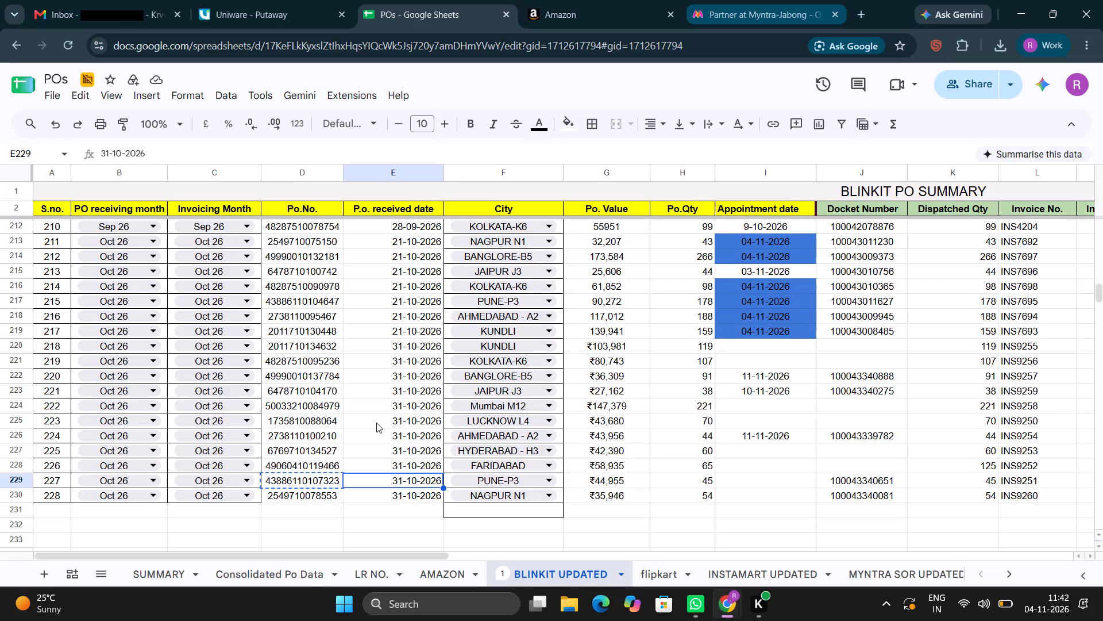
key(Right)
key(Left)
key(ctrl+c)
key(alt+Tab)
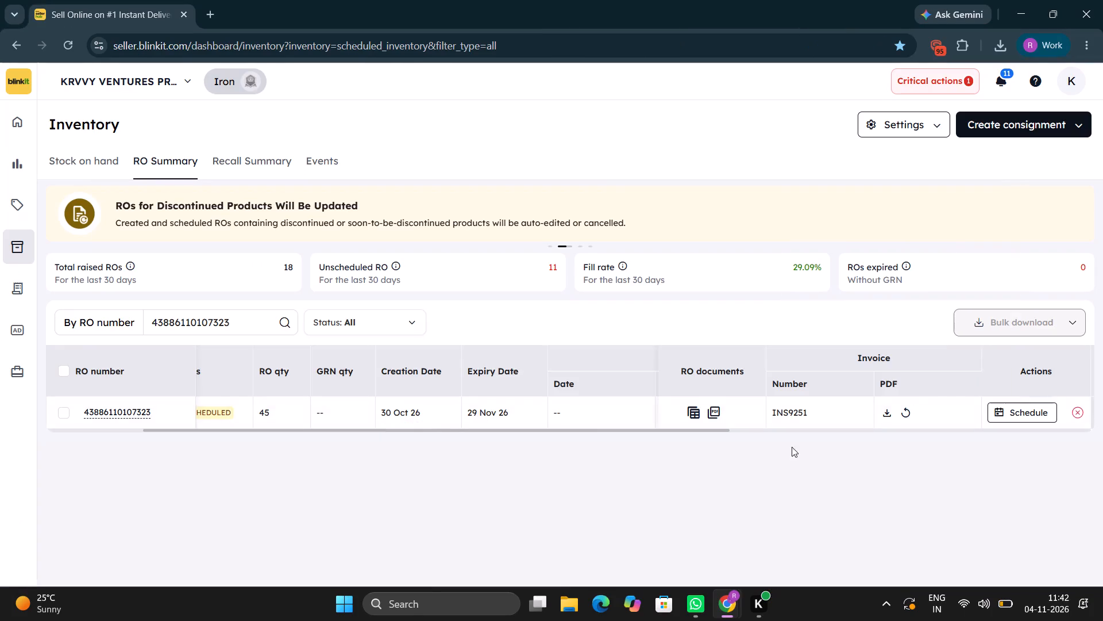
click(1020, 408)
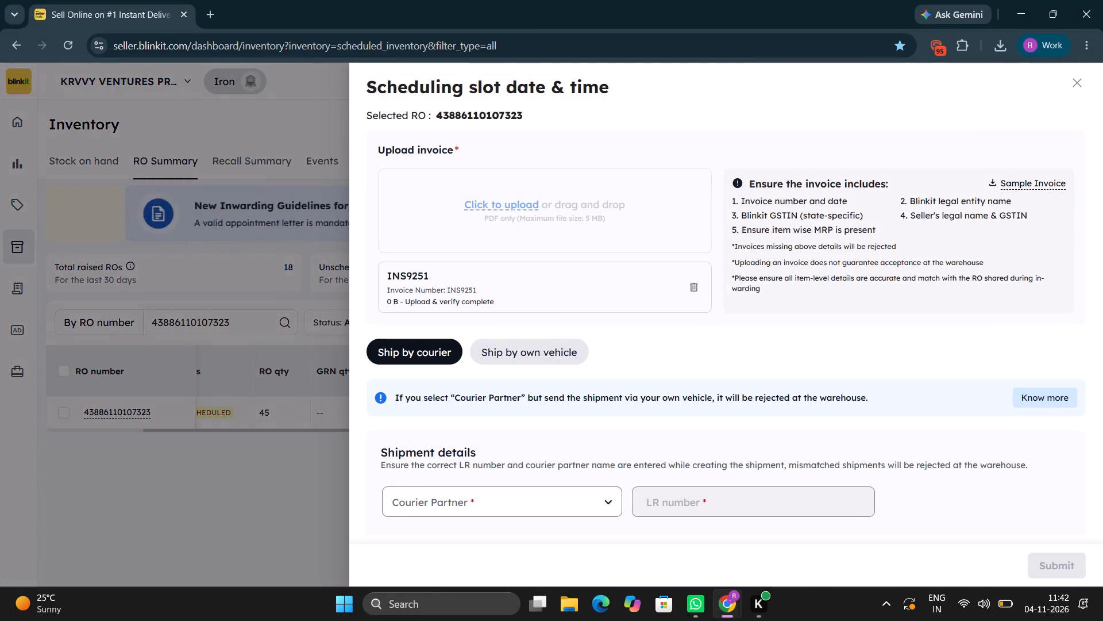
click(512, 504)
text(SAFEX)
click(395, 405)
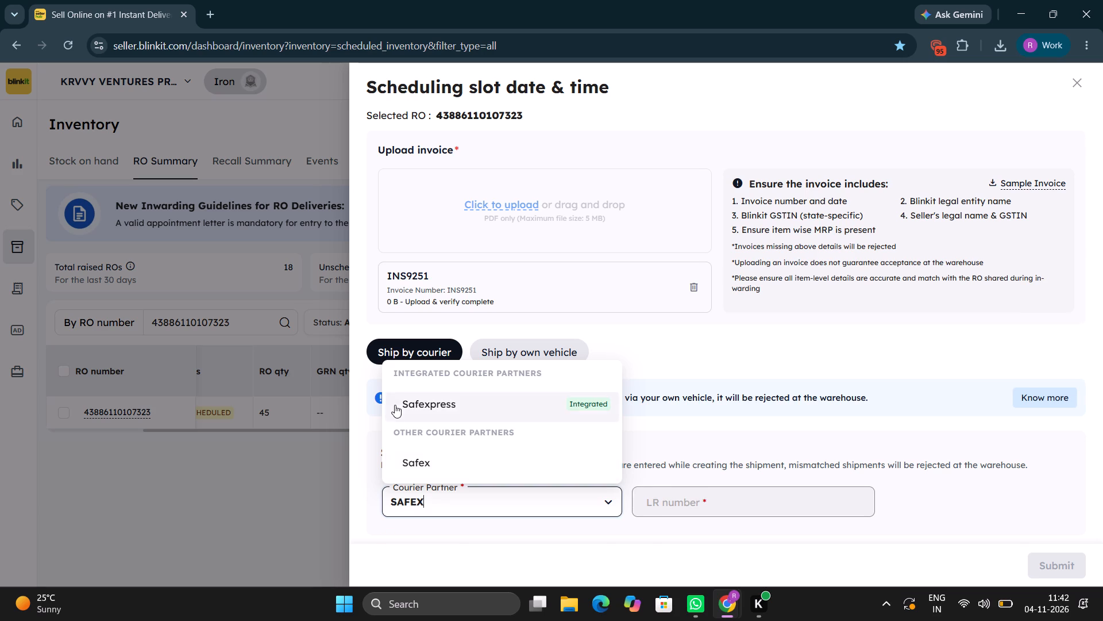
key(ctrl+v)
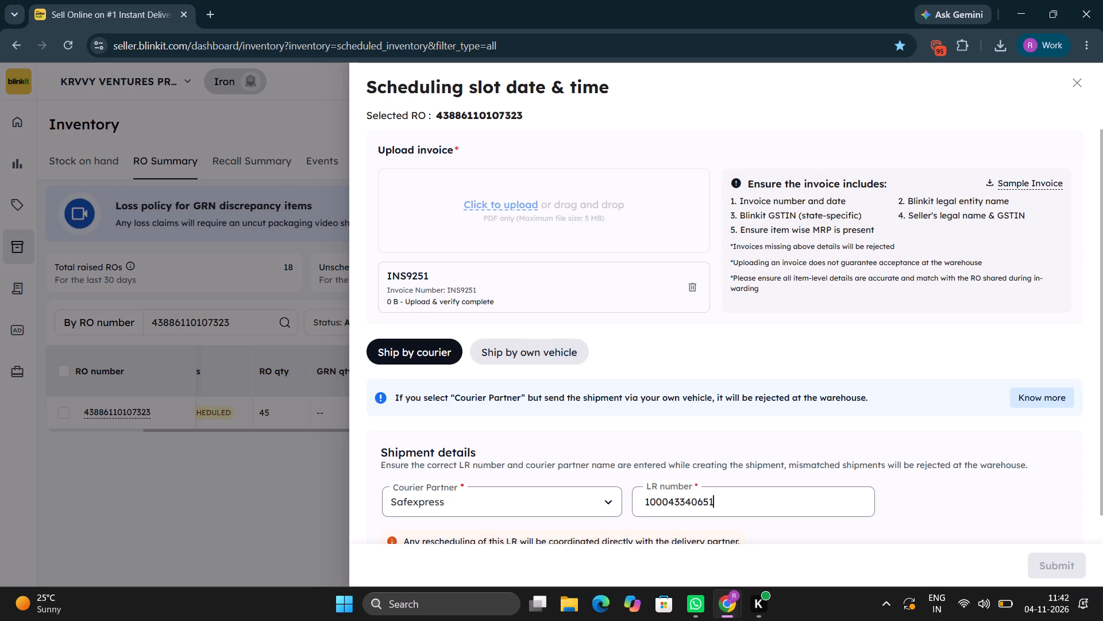
scroll(691, 510, down, 8)
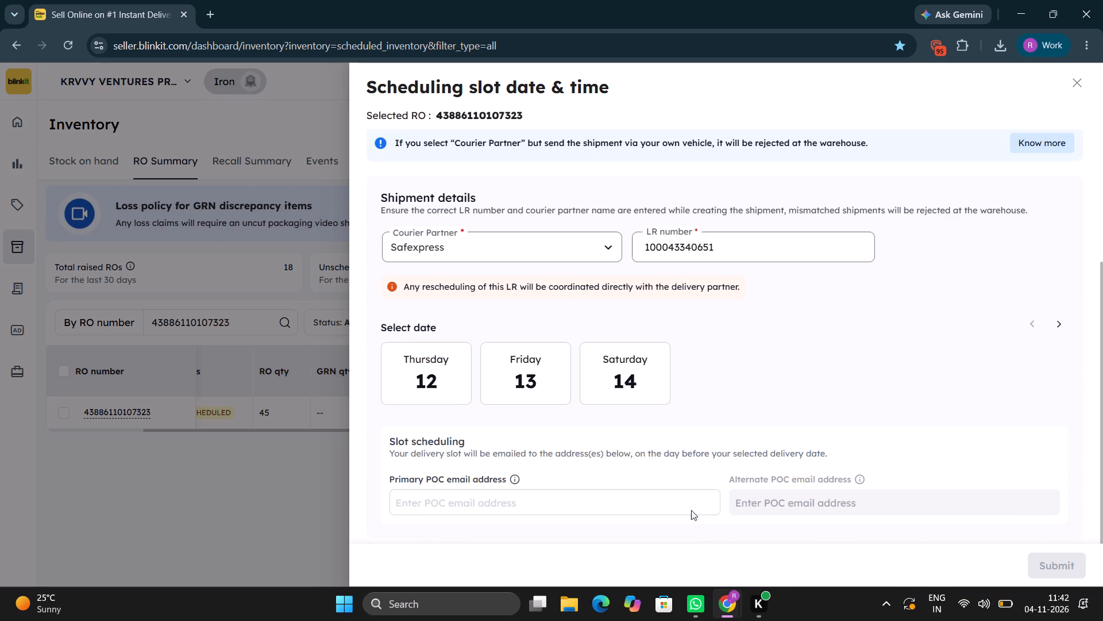
scroll(691, 510, down, 1)
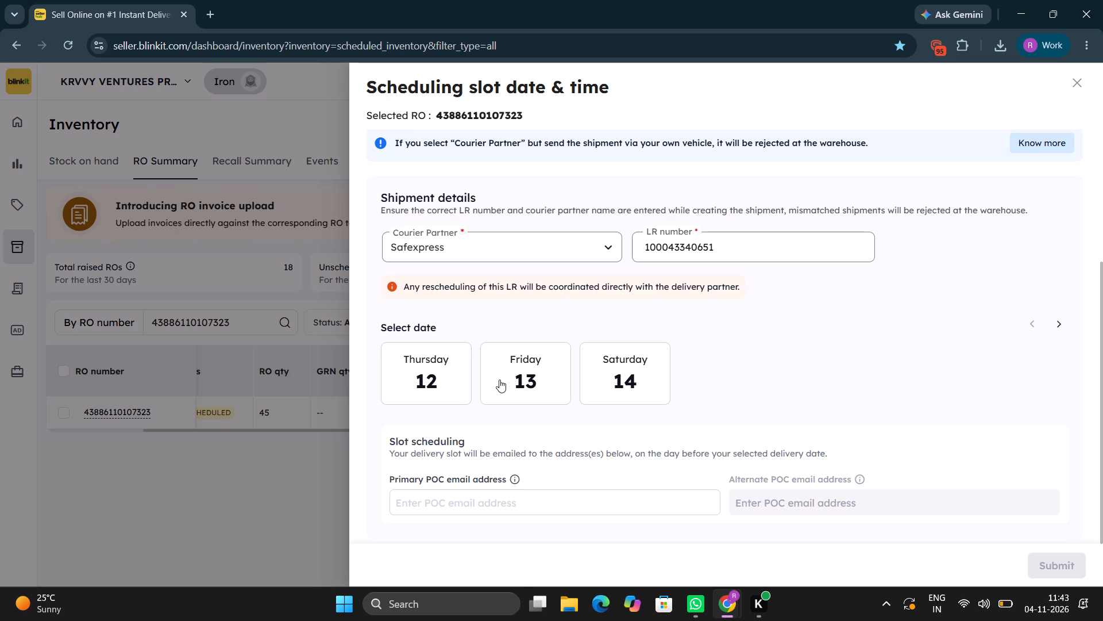
scroll(499, 379, down, 6)
click(438, 373)
scroll(804, 530, down, 5)
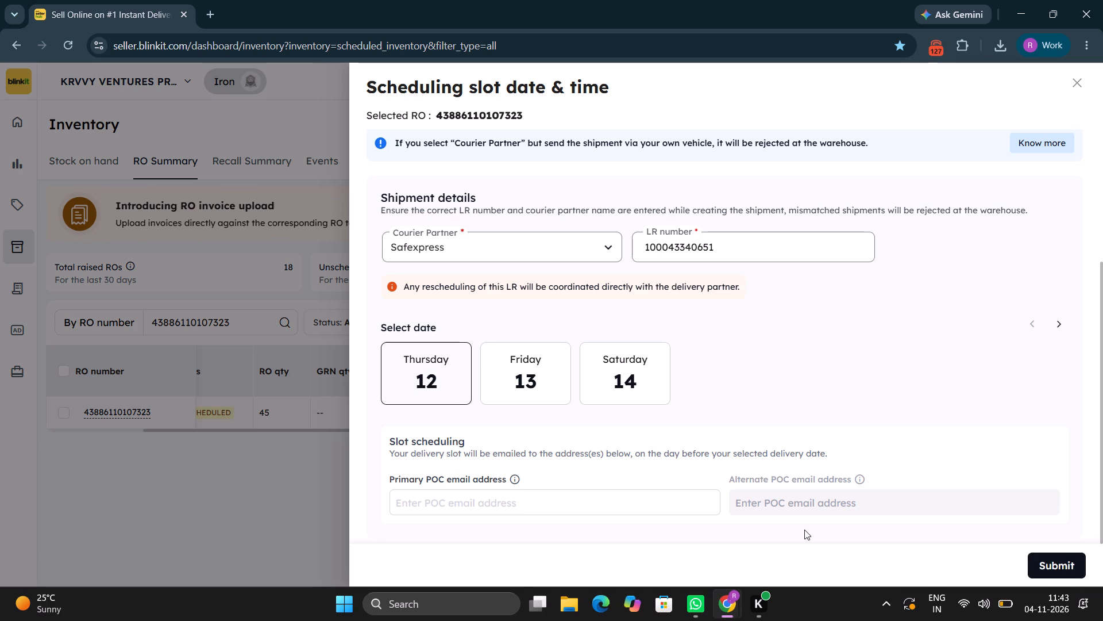
click(1068, 567)
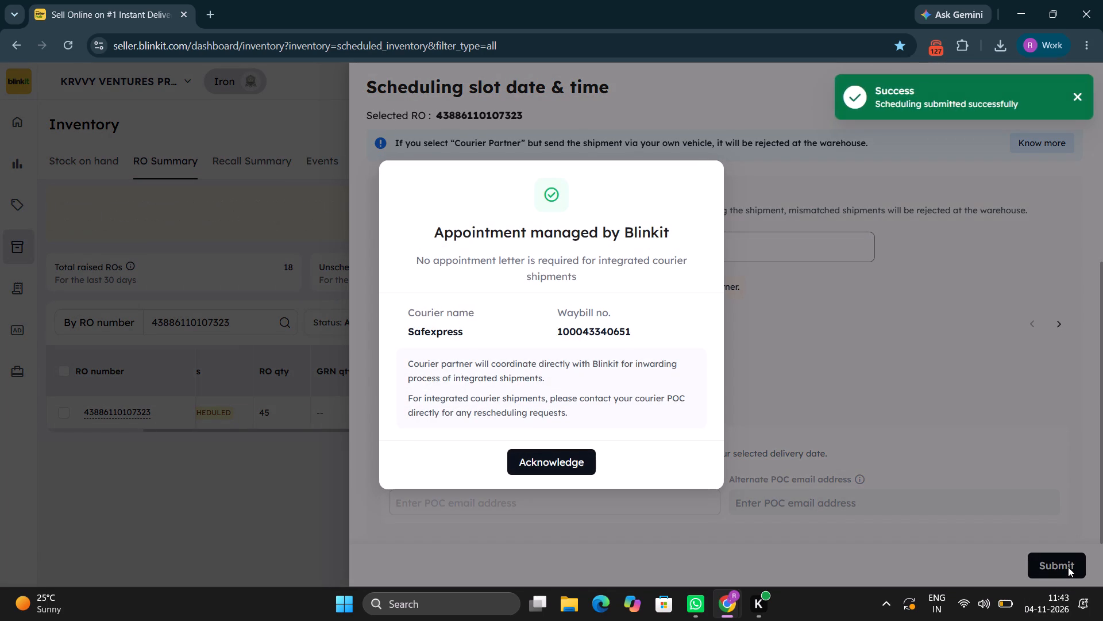
click(573, 469)
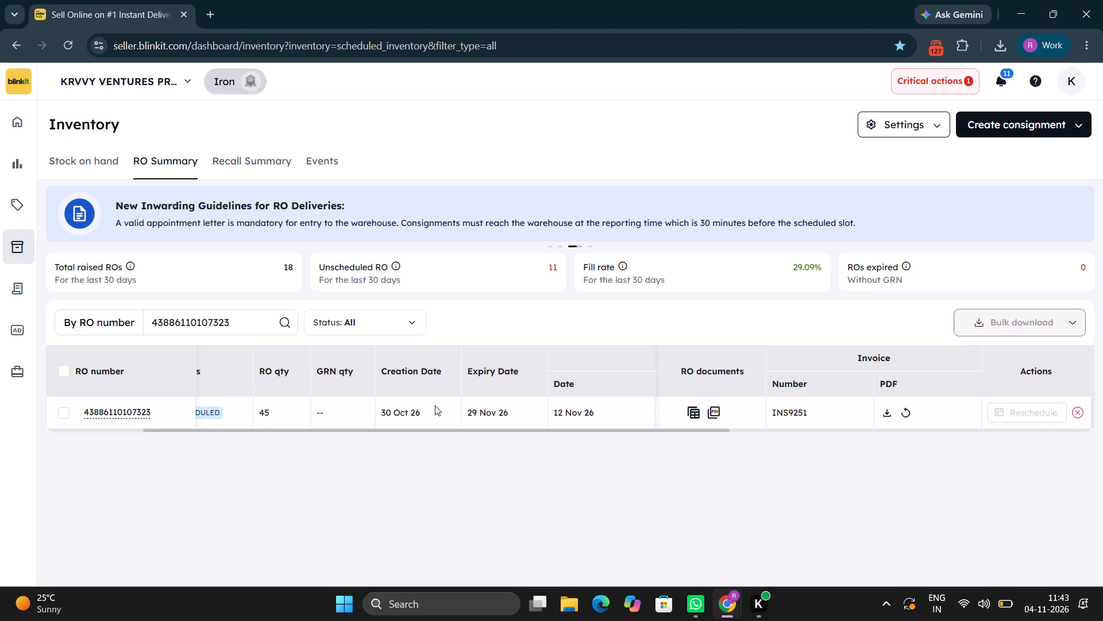
Check the RO's appointment date in Blinkit and enter 12-11-2026 as row 229's appointment date in the POs sheet.
scroll(435, 405, right, 8)
key(alt+Tab)
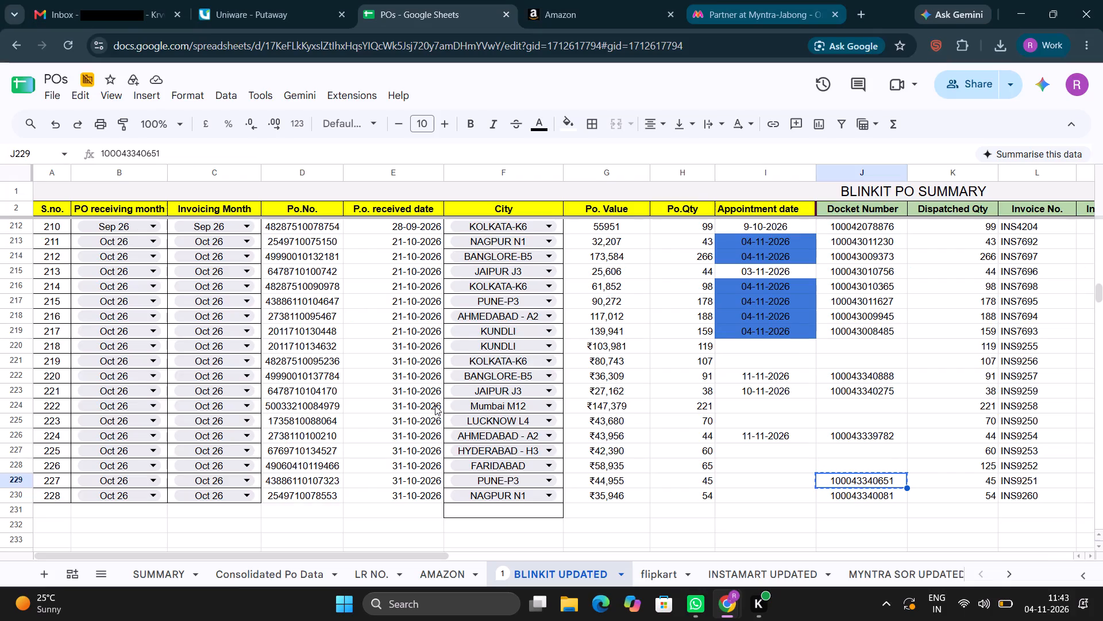
key(Left)
key(alt+Tab)
scroll(435, 405, left, 5)
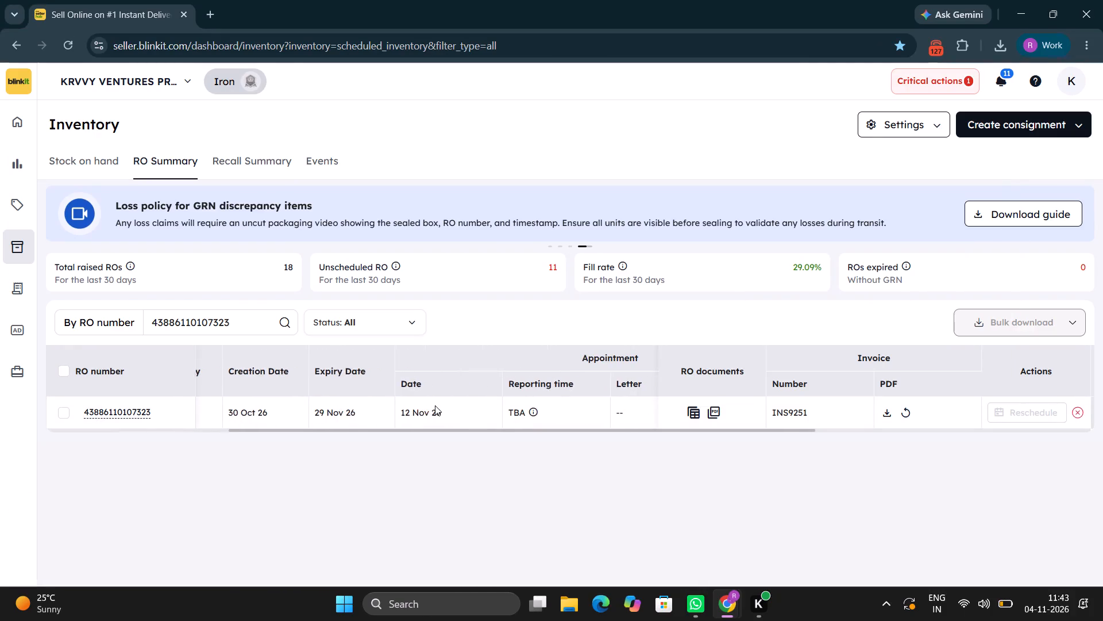
key(alt+Tab)
text(12-11-2026)
key(Return)
key(Left)
key(Left)
key(Left)
key(Left)
key(Left)
key(ctrl+c)
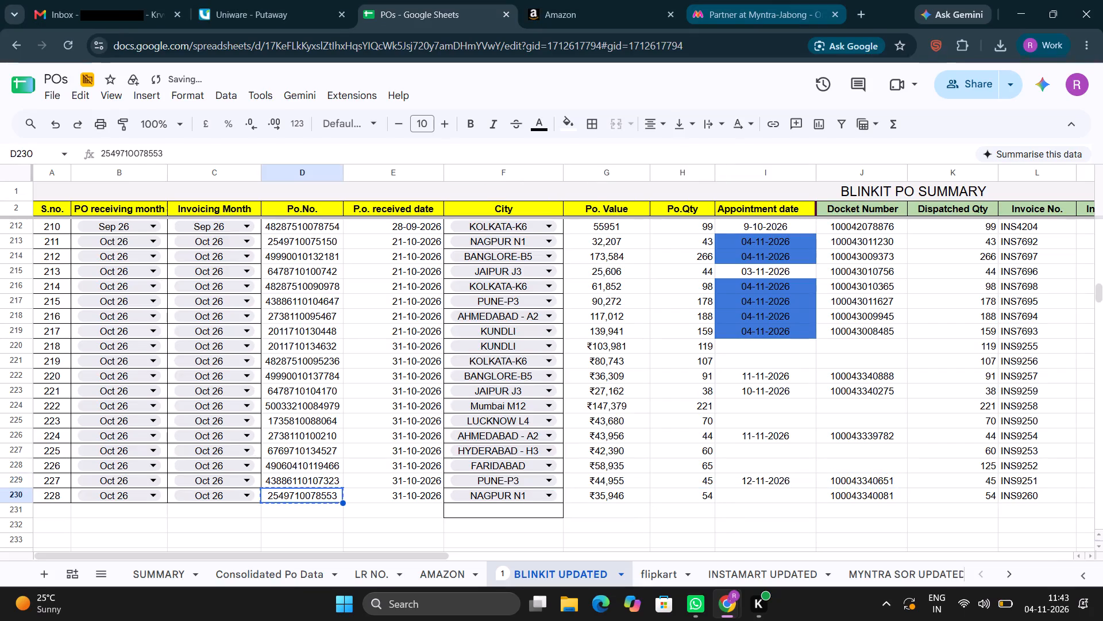
key(alt+Tab)
click(248, 326)
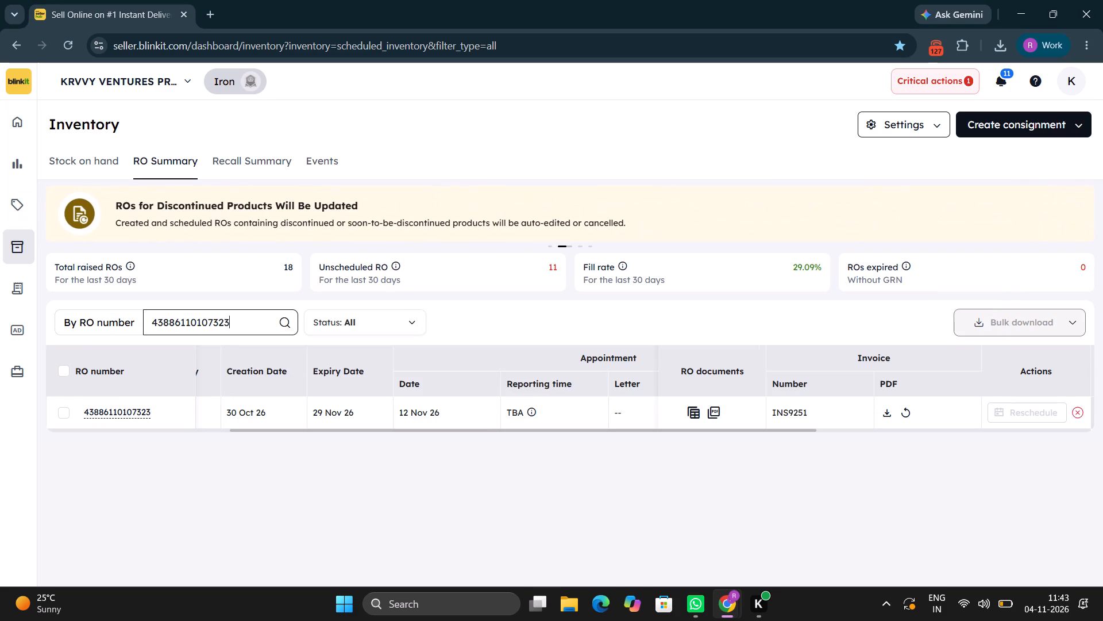
key(ctrl+a)
key(ctrl+v)
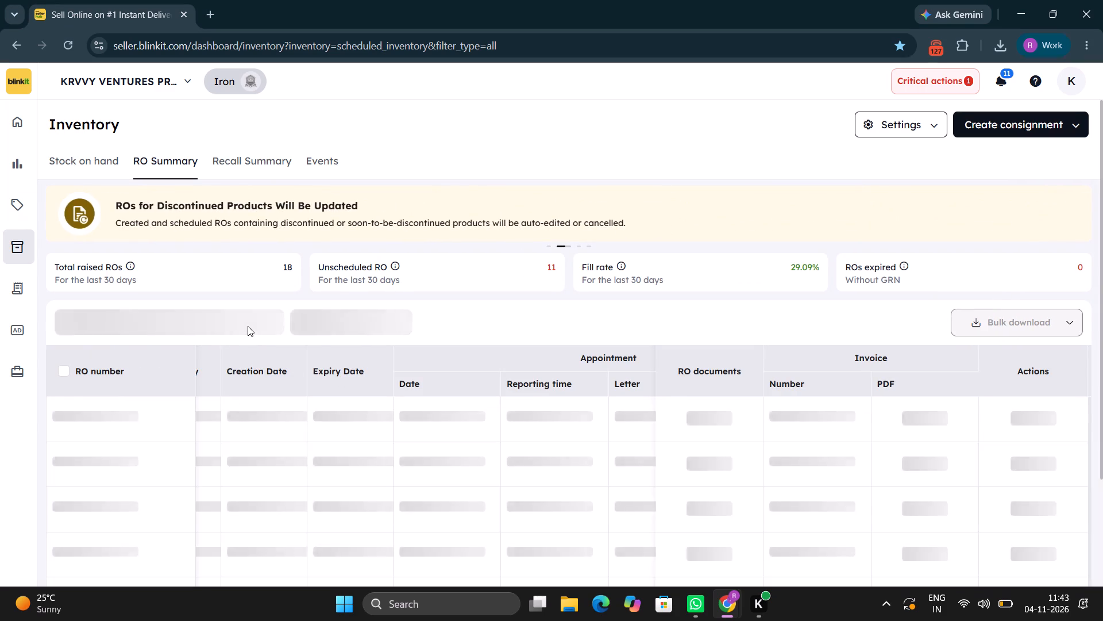
key(alt+Tab)
key(Right)
key(Right)
key(Right)
key(Right)
key(Right)
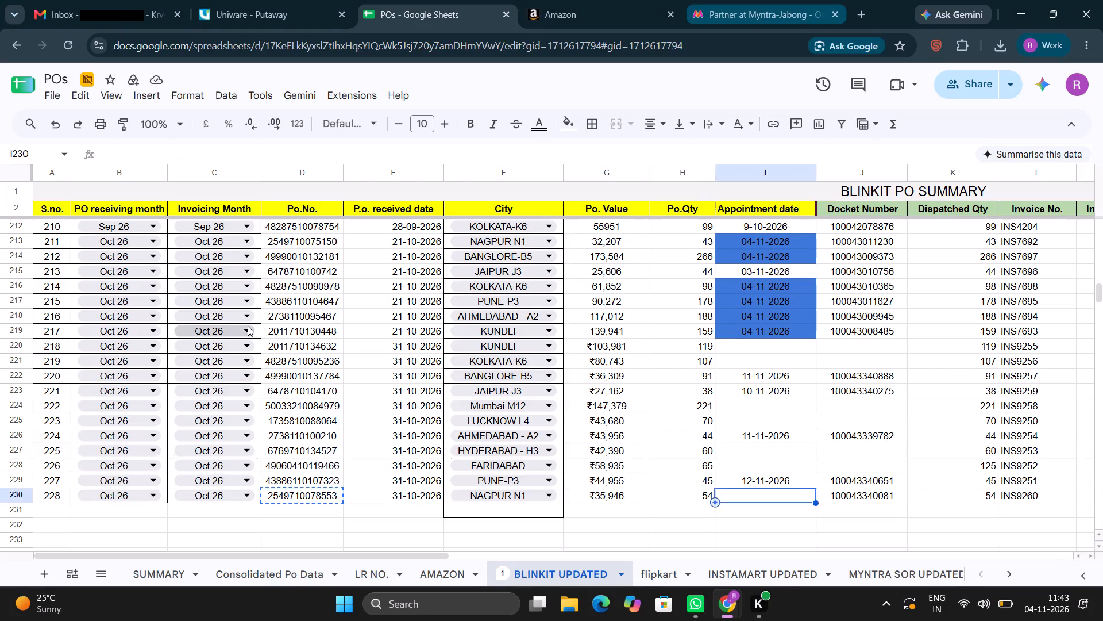
key(Right)
key(ctrl+c)
key(alt+Tab)
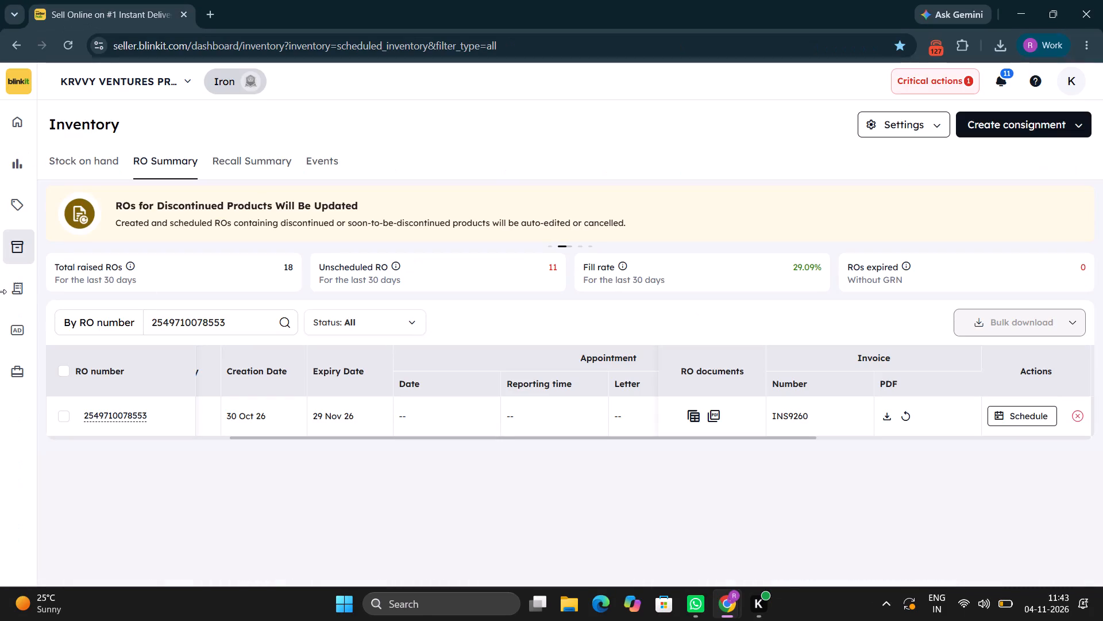
click(1014, 420)
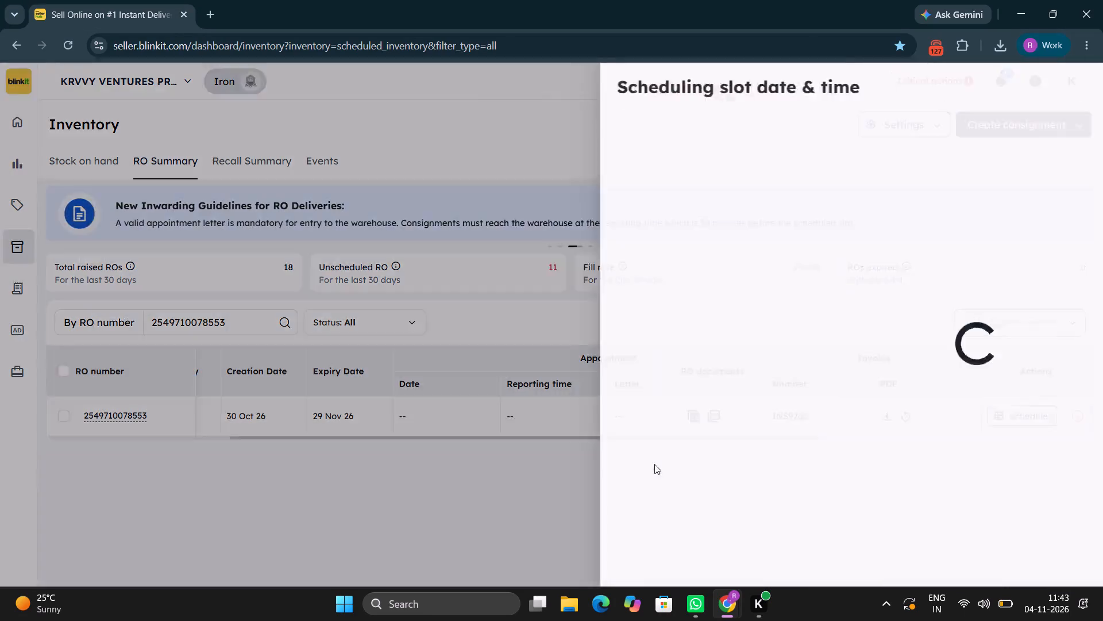
click(529, 500)
click(529, 500)
text(SAFE)
click(539, 344)
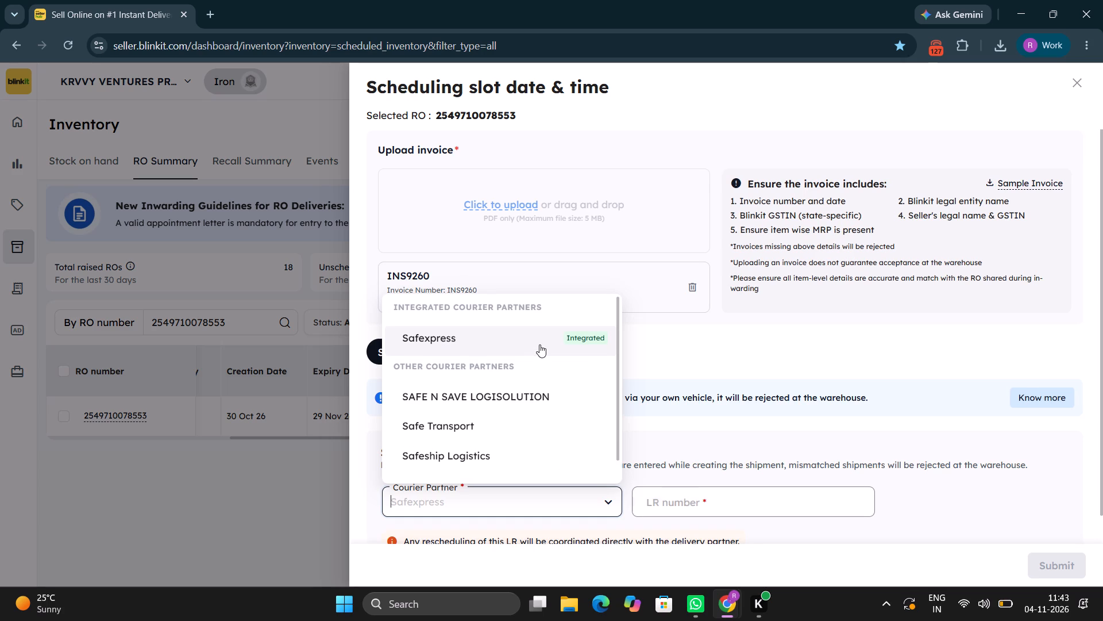
key(ctrl+v)
scroll(743, 550, down, 2)
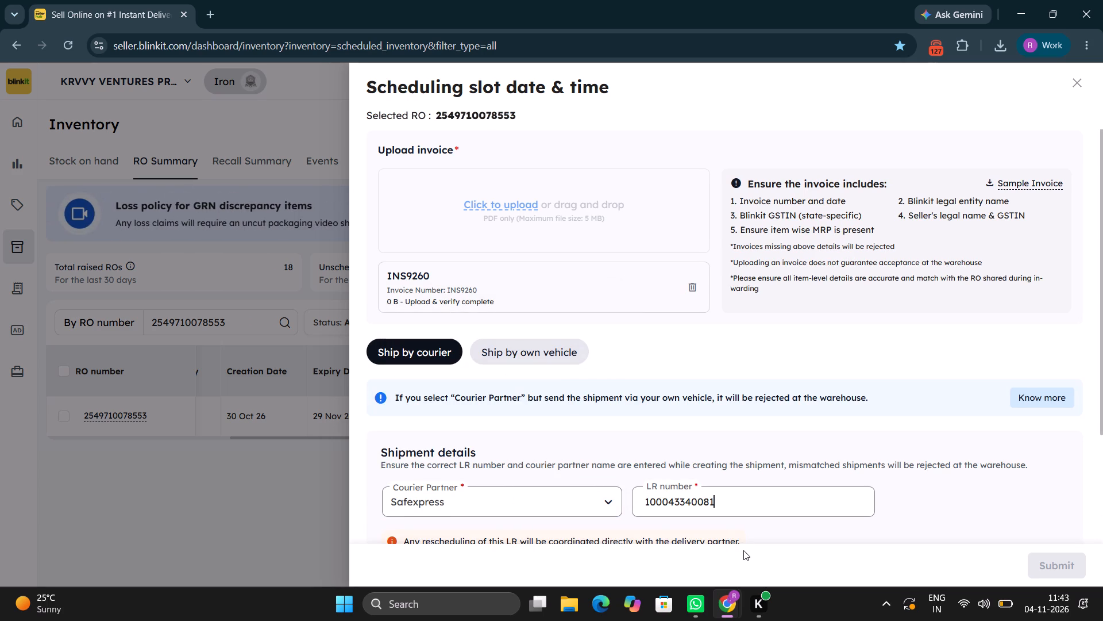
scroll(729, 488, down, 4)
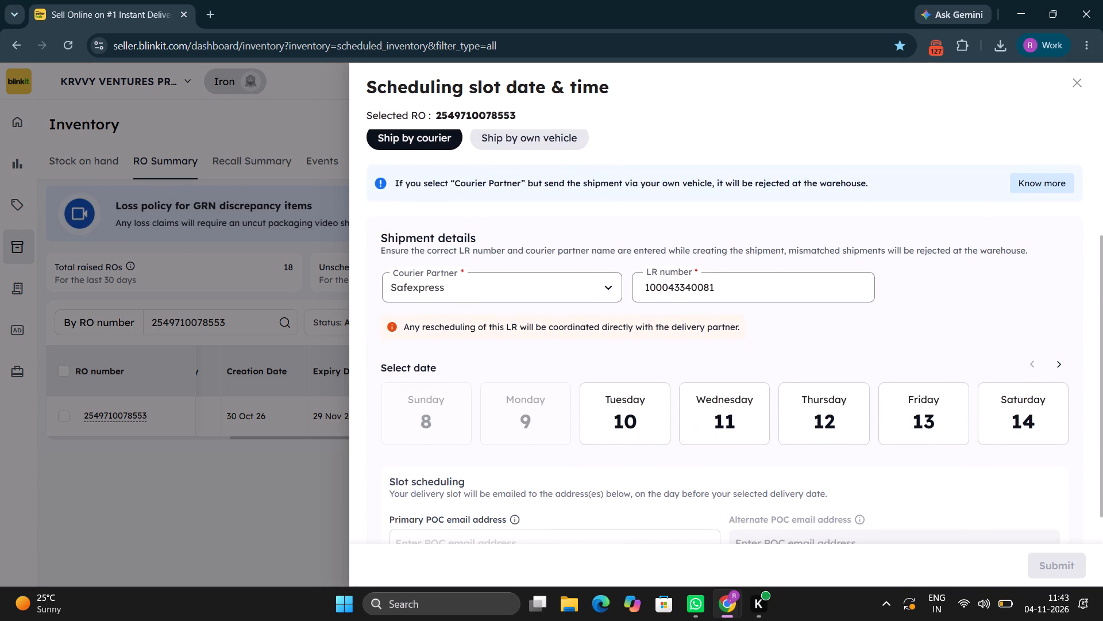
key(alt+Tab)
key(Left)
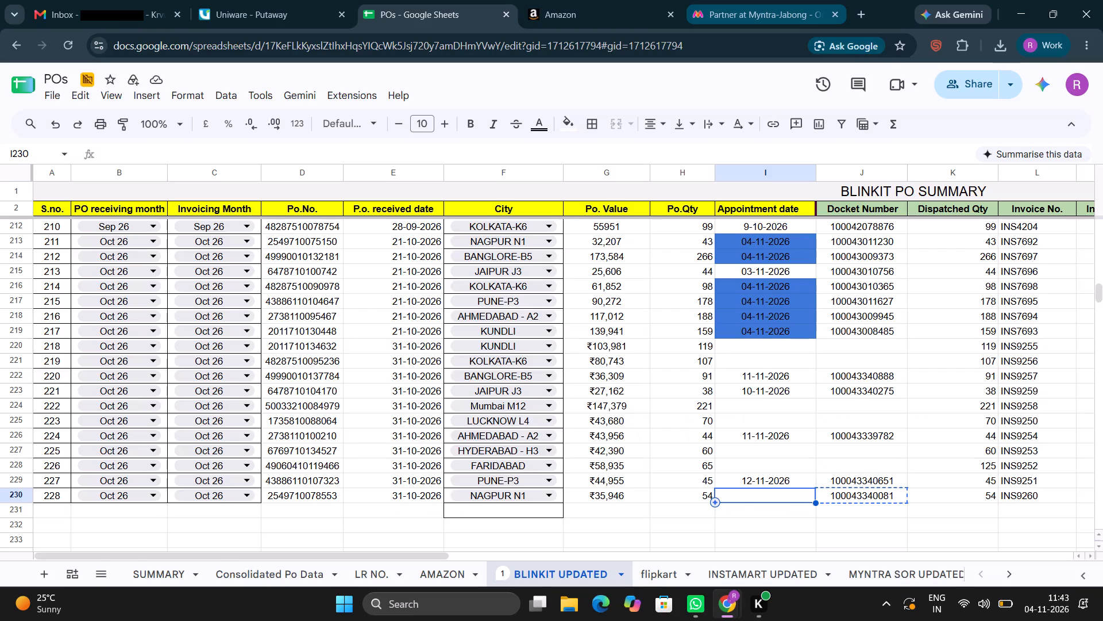
key(alt+Tab)
key(alt+Tab)
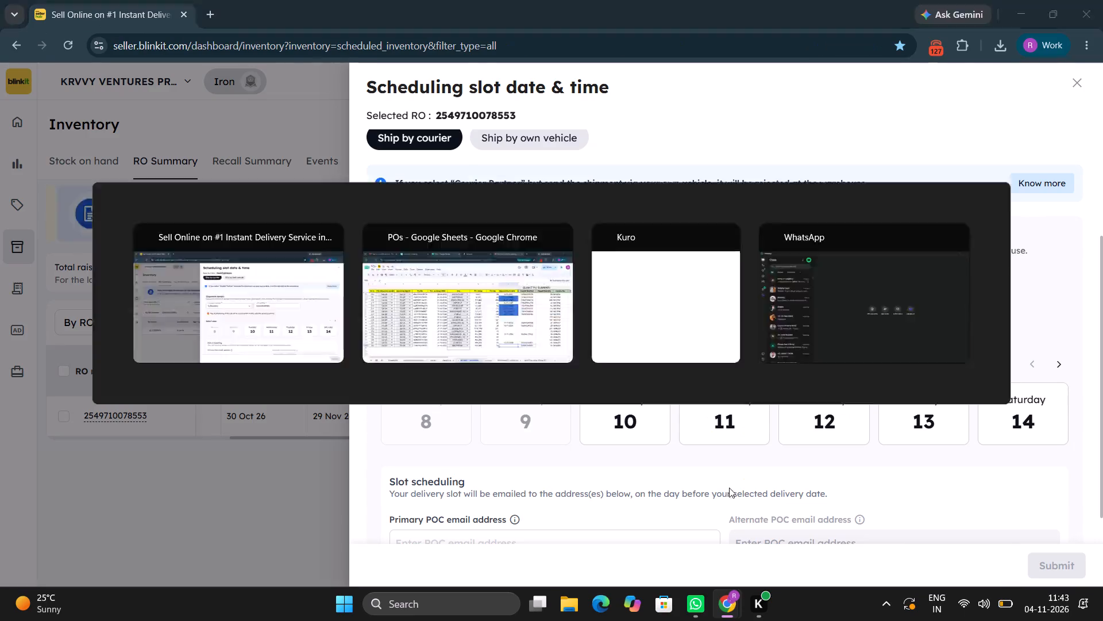
key(alt+Tab)
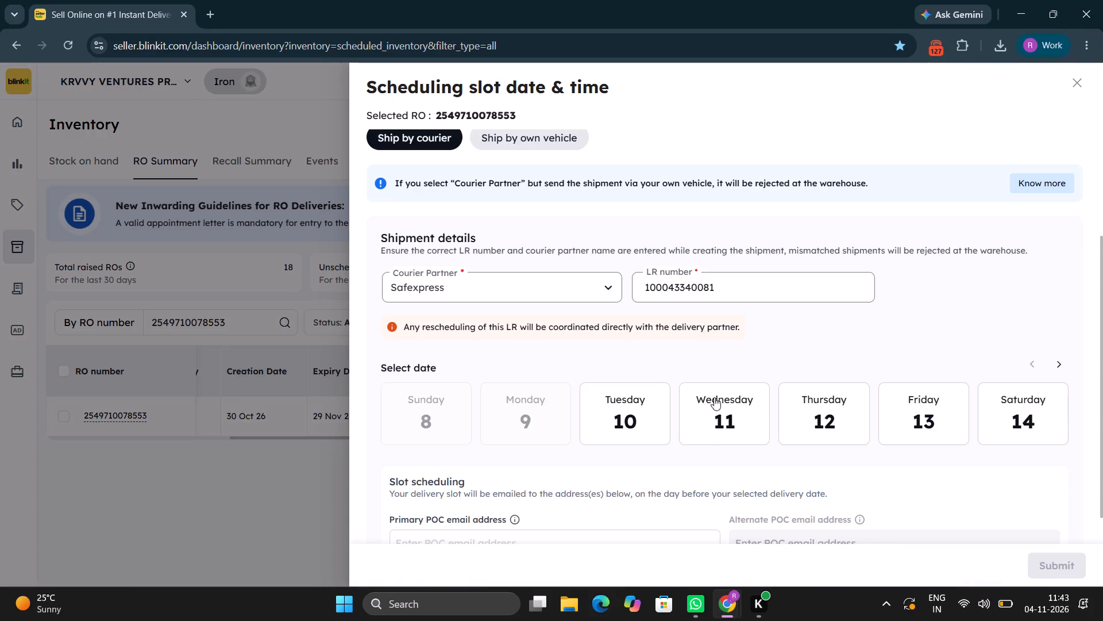
click(716, 404)
scroll(821, 463, down, 7)
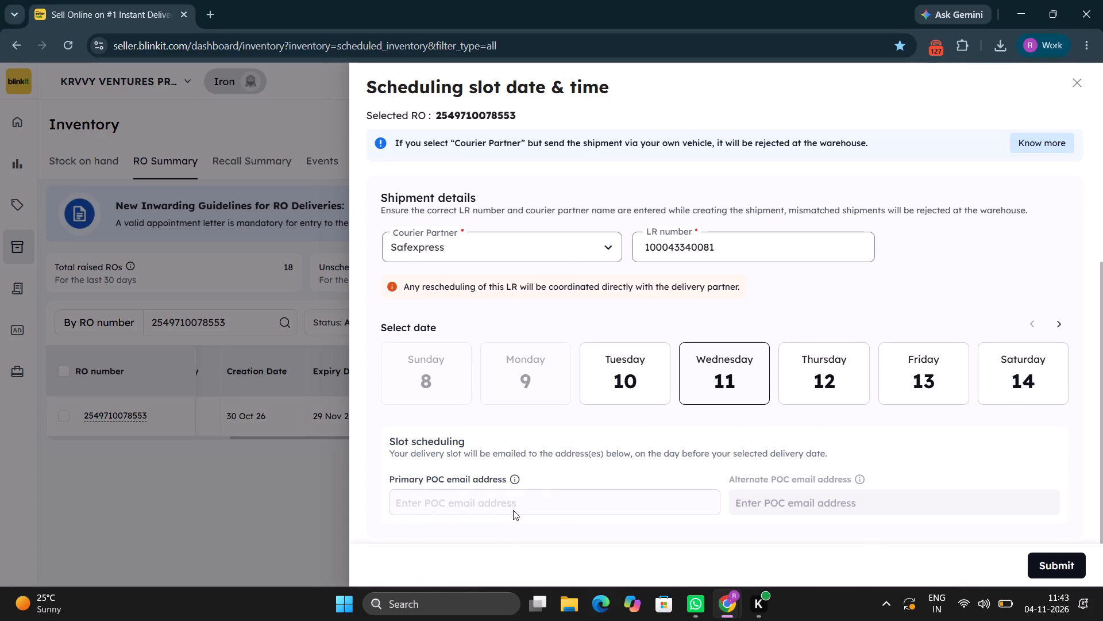
click(1066, 567)
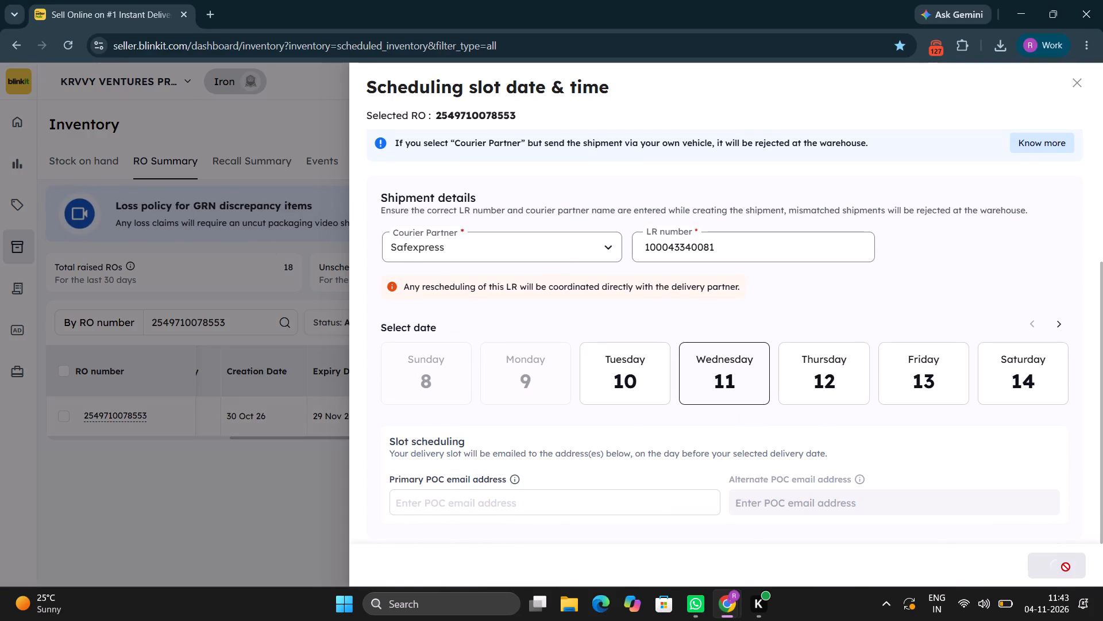
click(533, 464)
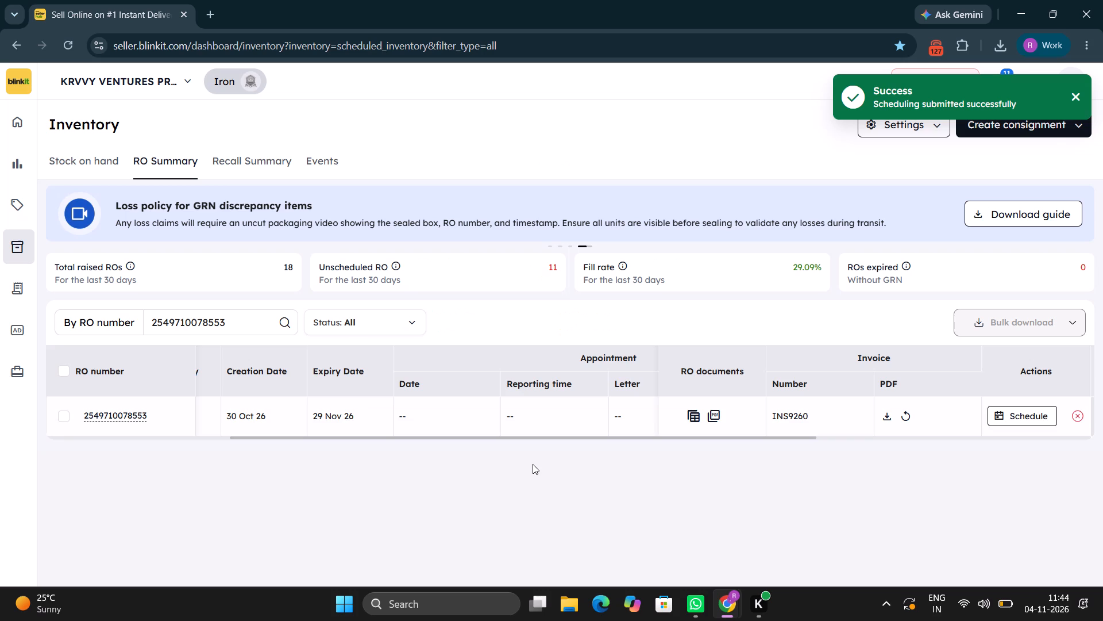
Enter 11-11-2026 as the appointment date for the NAGPUR N1 PO in row 230 of the POs sheet.
key(alt+Tab)
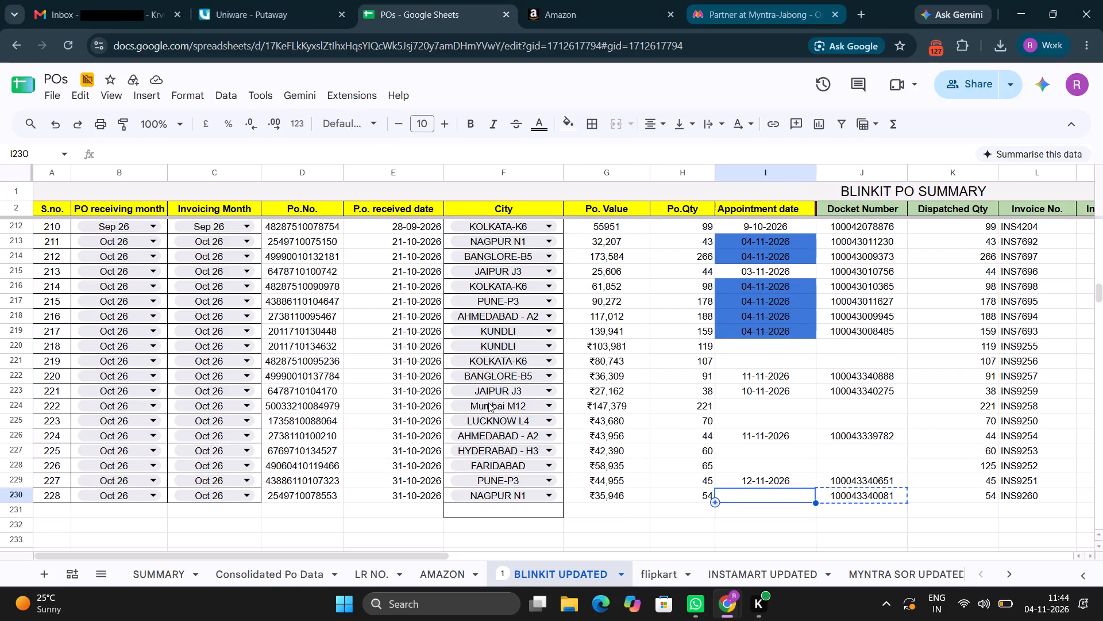
text(11-11-2026)
key(Return)
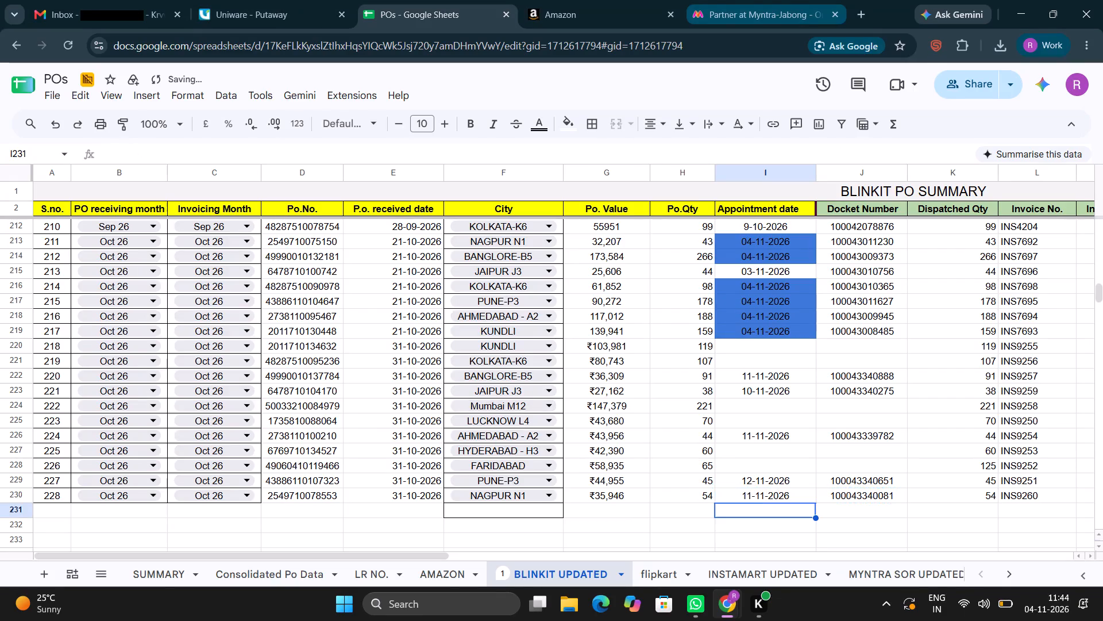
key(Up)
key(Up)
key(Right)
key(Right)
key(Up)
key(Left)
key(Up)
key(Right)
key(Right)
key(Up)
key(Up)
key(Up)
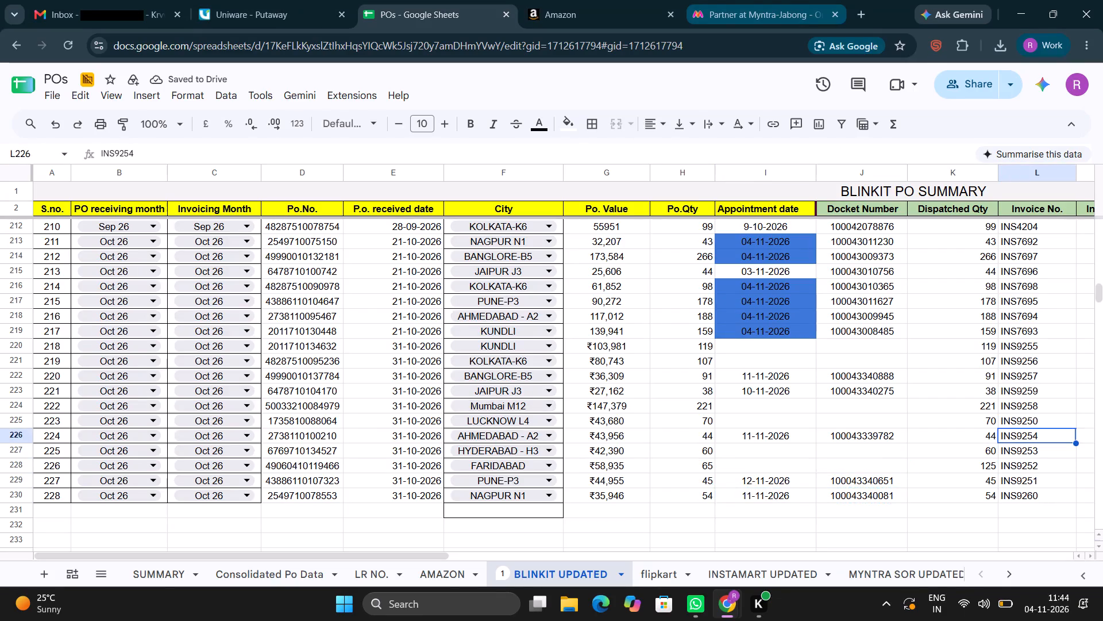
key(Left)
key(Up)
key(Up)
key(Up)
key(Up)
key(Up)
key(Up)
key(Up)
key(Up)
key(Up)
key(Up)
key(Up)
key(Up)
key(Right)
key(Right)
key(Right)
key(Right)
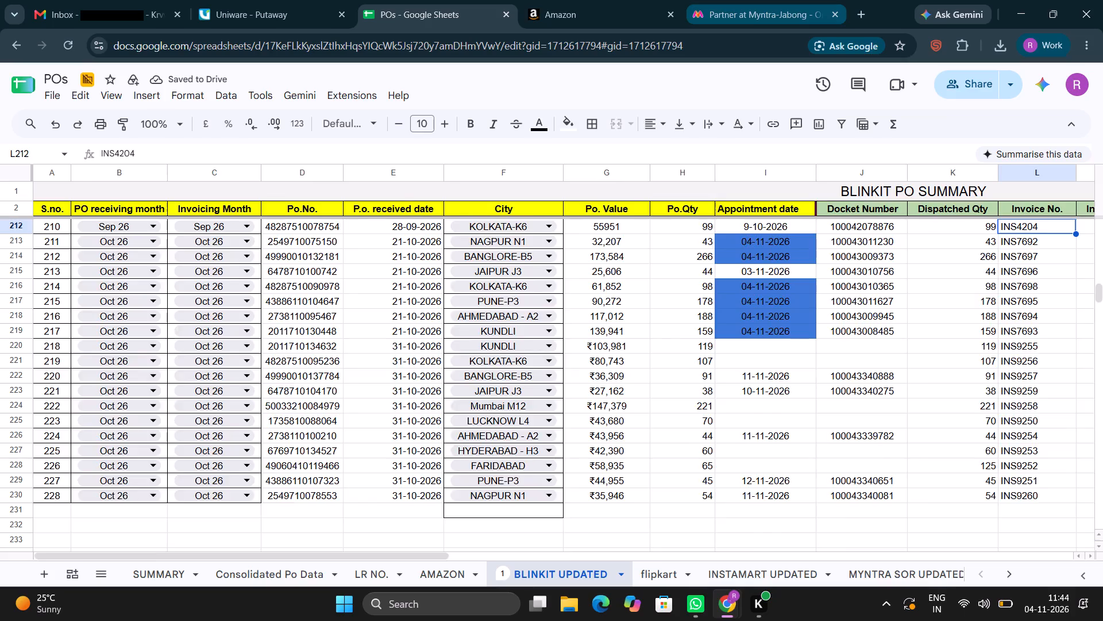
Check the delivery statuses of the October-invoiced POs in rows 213 to 219 of the Blinkit PO summary.
key(Down)
key(Down)
key(Down)
key(Down)
key(Down)
key(Up)
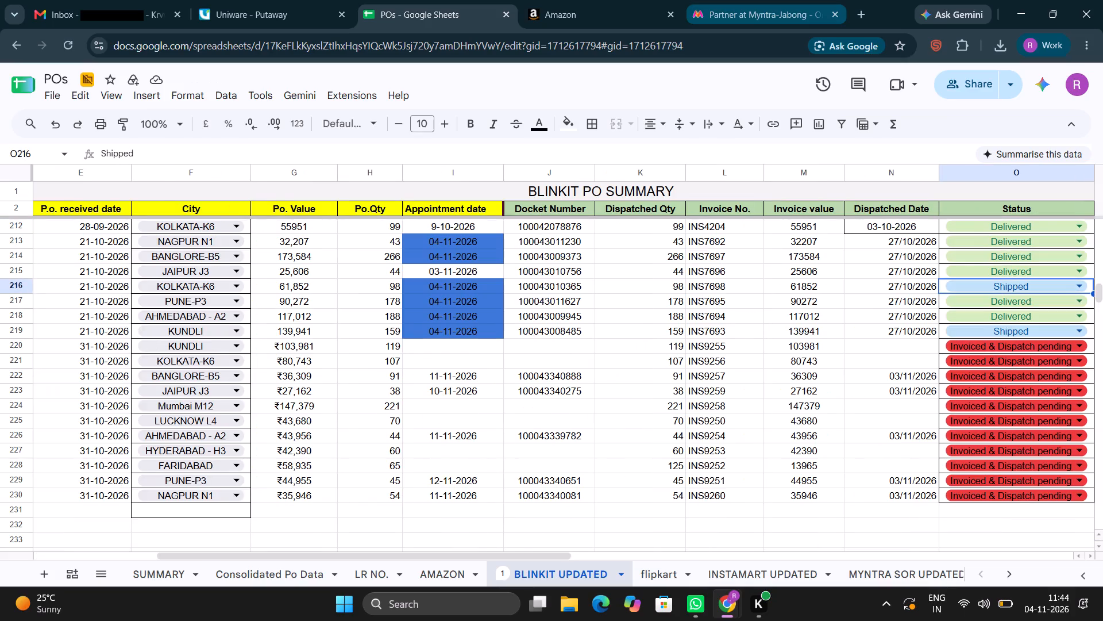
key(Down)
key(Down)
key(Down)
key(Down)
key(Up)
Review the KUNDLI PO in row 219 across its columns, from PO number and appointment date to status and planned dispatch date.
key(Left)
key(Left)
key(Left)
key(Left)
key(Left)
key(Left)
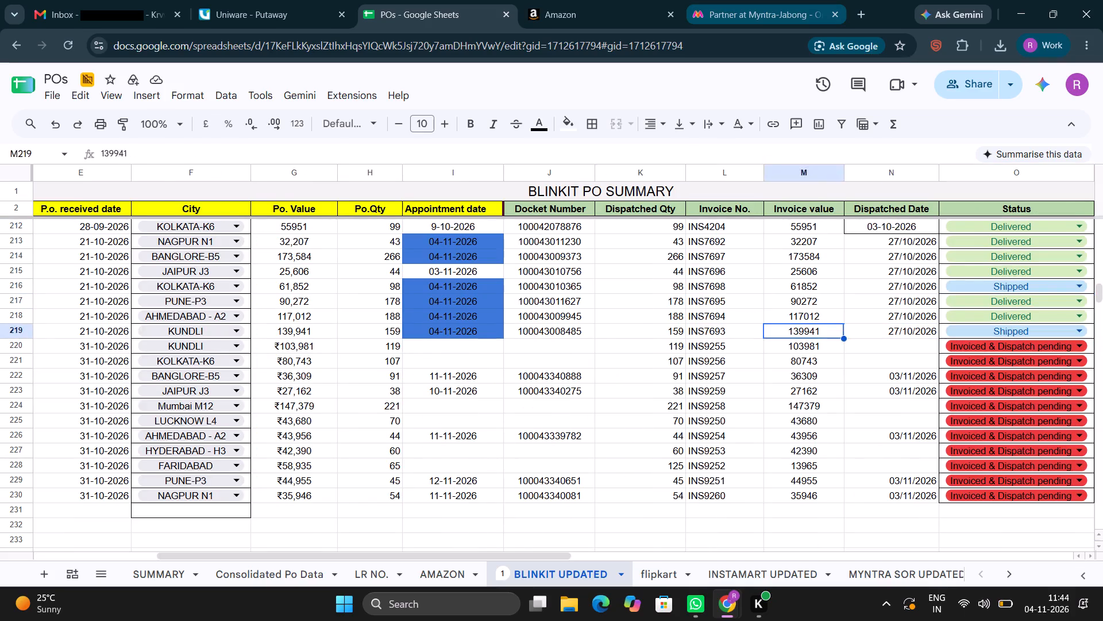
key(Left)
key(Left)
key(Left)
key(Left)
key(Left)
key(Left)
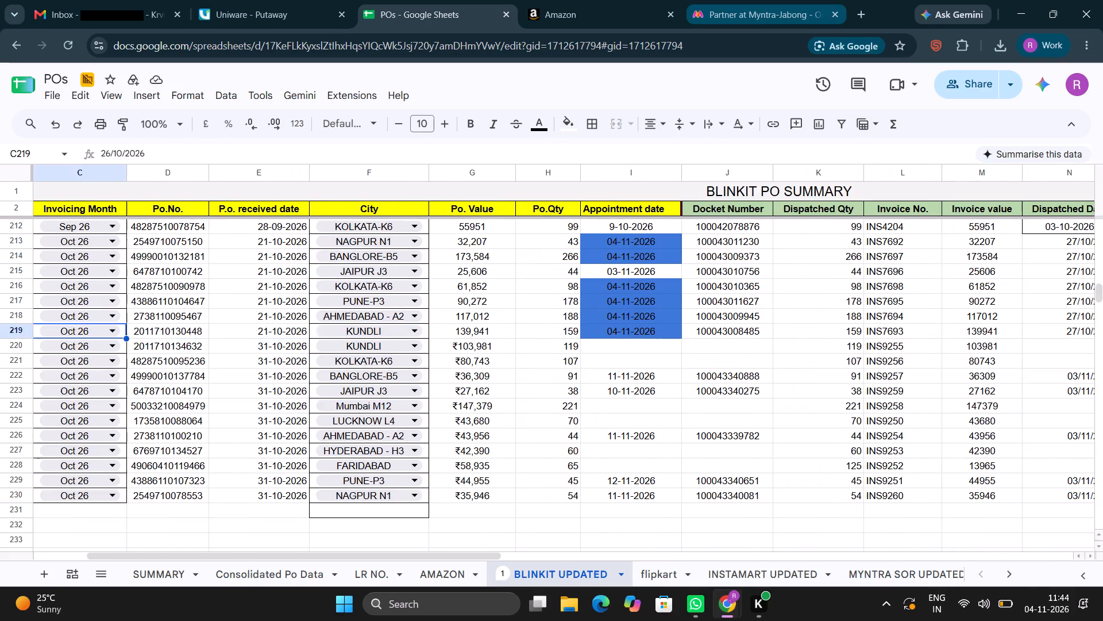
key(Right)
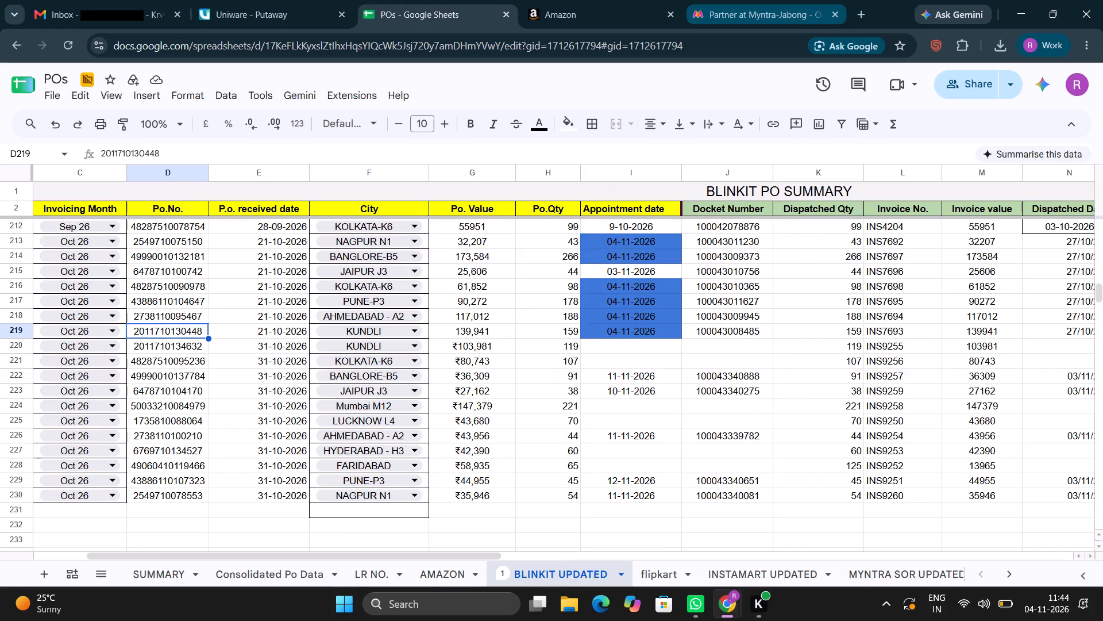
key(Right)
key(Right)
key(Right)
key(Right)
key(Right)
key(Right)
key(Right)
key(Right)
key(Right)
key(Right)
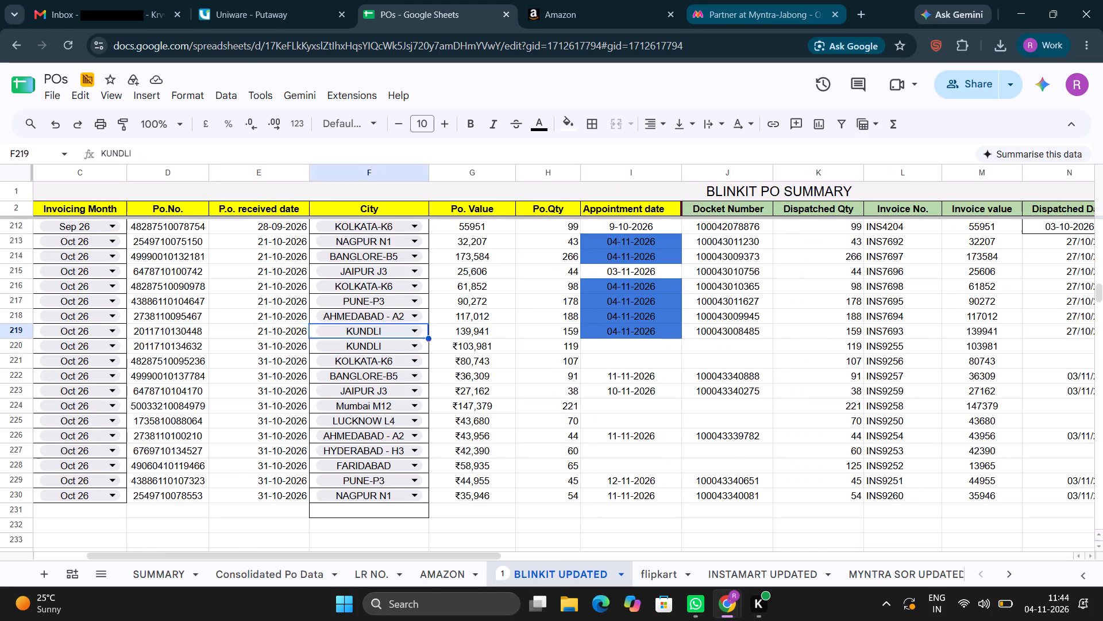
key(Right)
key(Right)
key(Right)
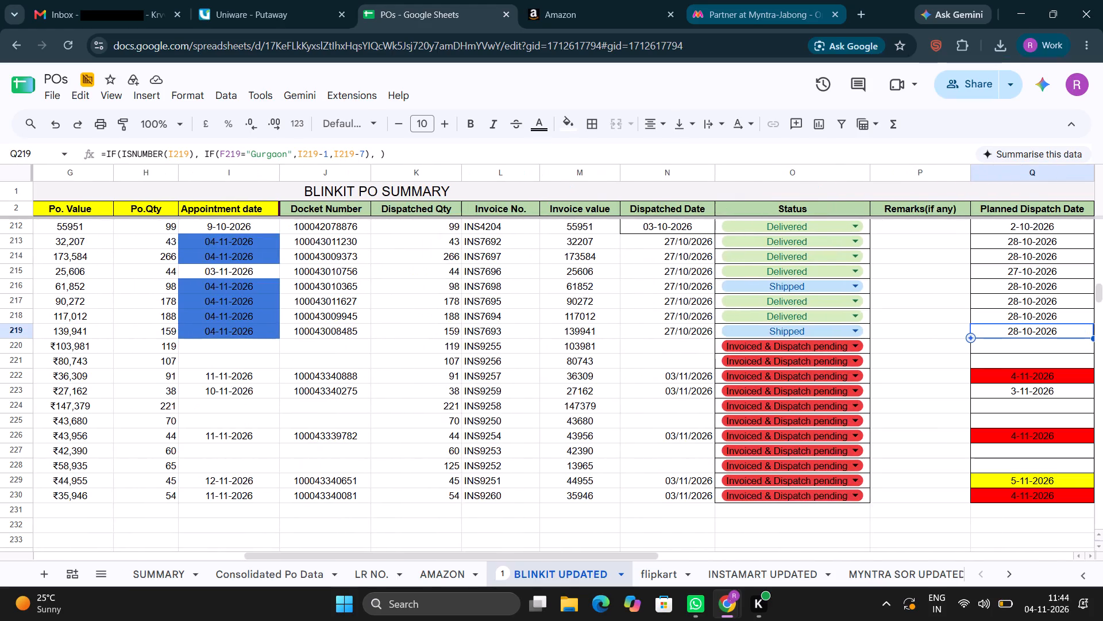
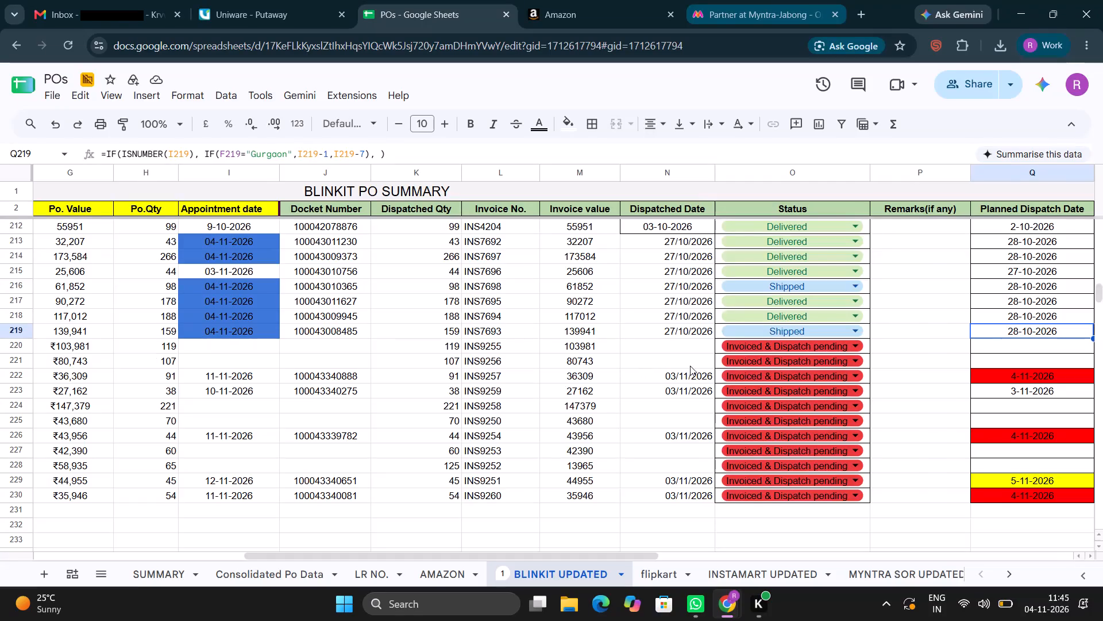
Set the status of the dispatched Blinkit POs in rows 222, 223, 226, 229 and 230 to Shipped.
click(730, 378)
click(737, 421)
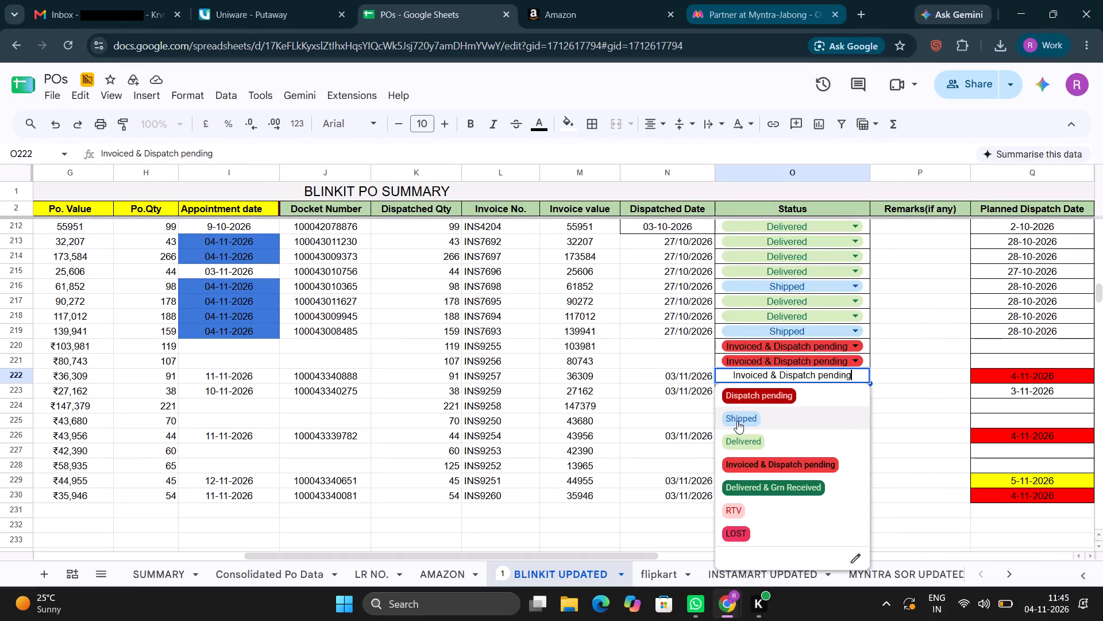
click(731, 394)
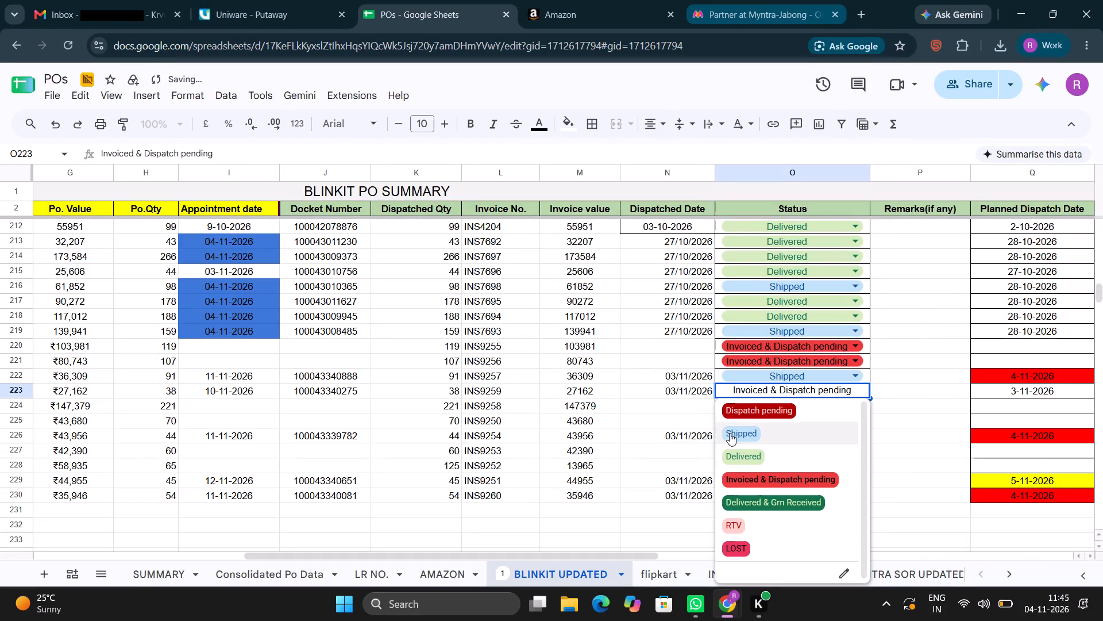
click(730, 432)
click(723, 438)
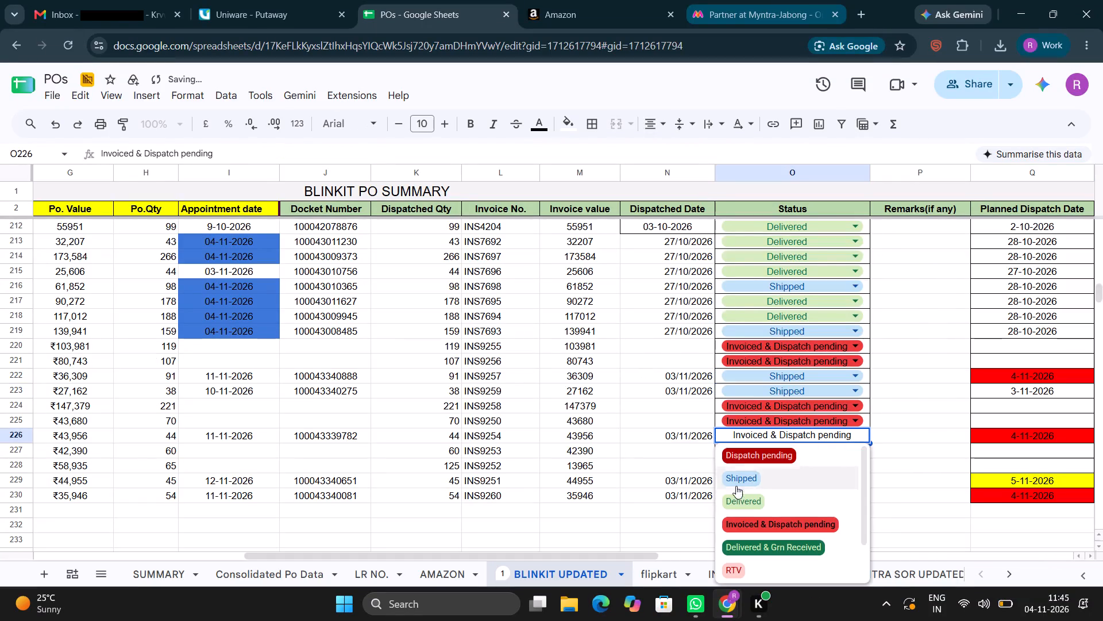
click(732, 480)
click(739, 480)
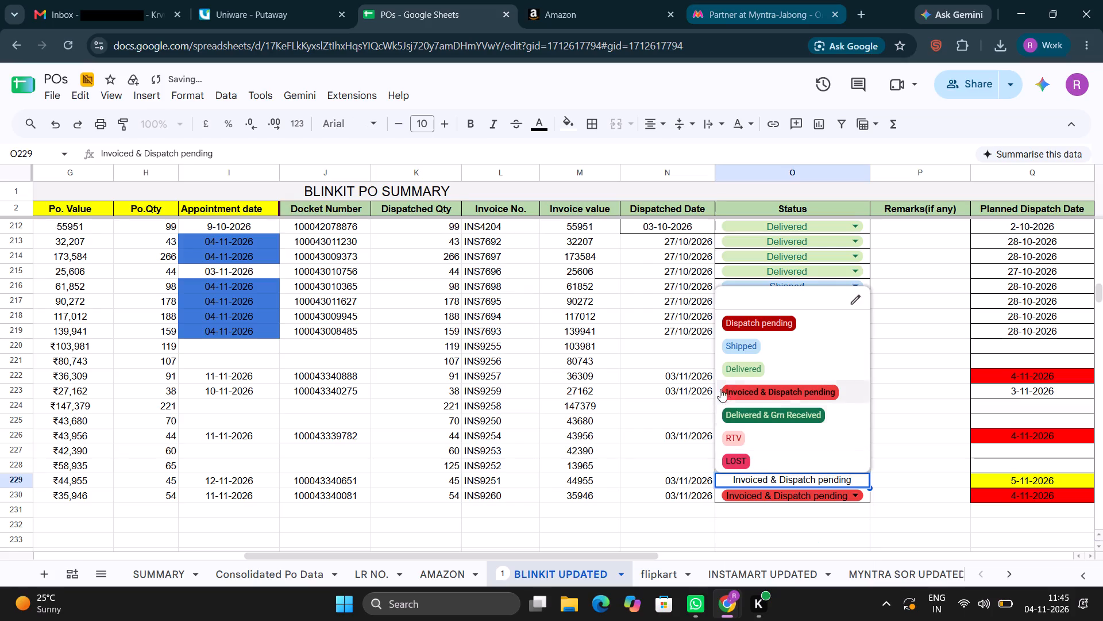
click(738, 350)
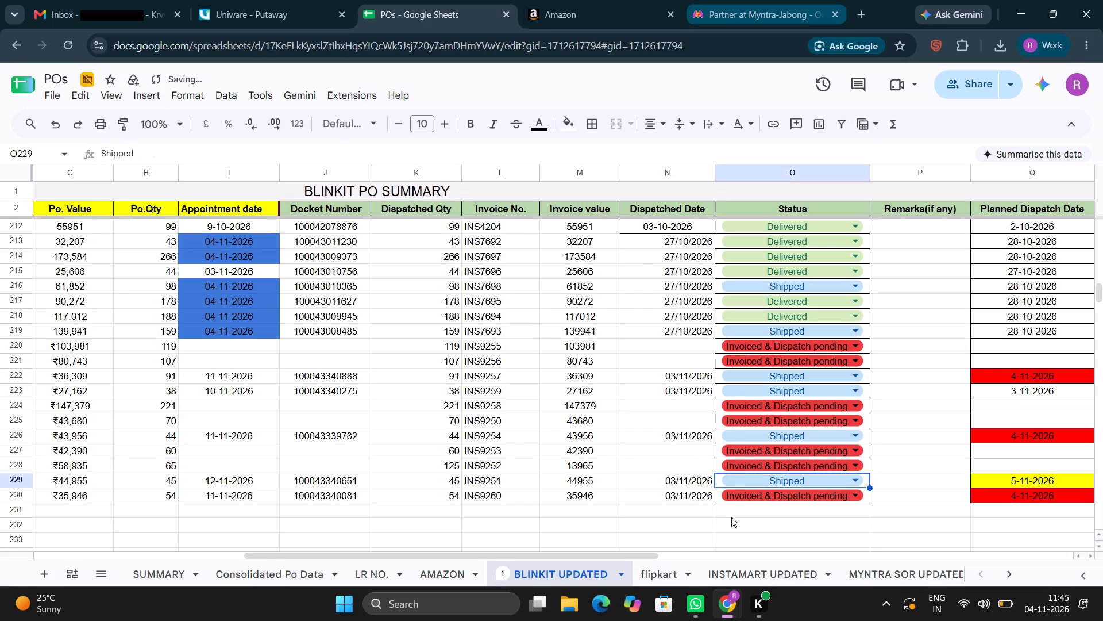
click(750, 501)
click(751, 360)
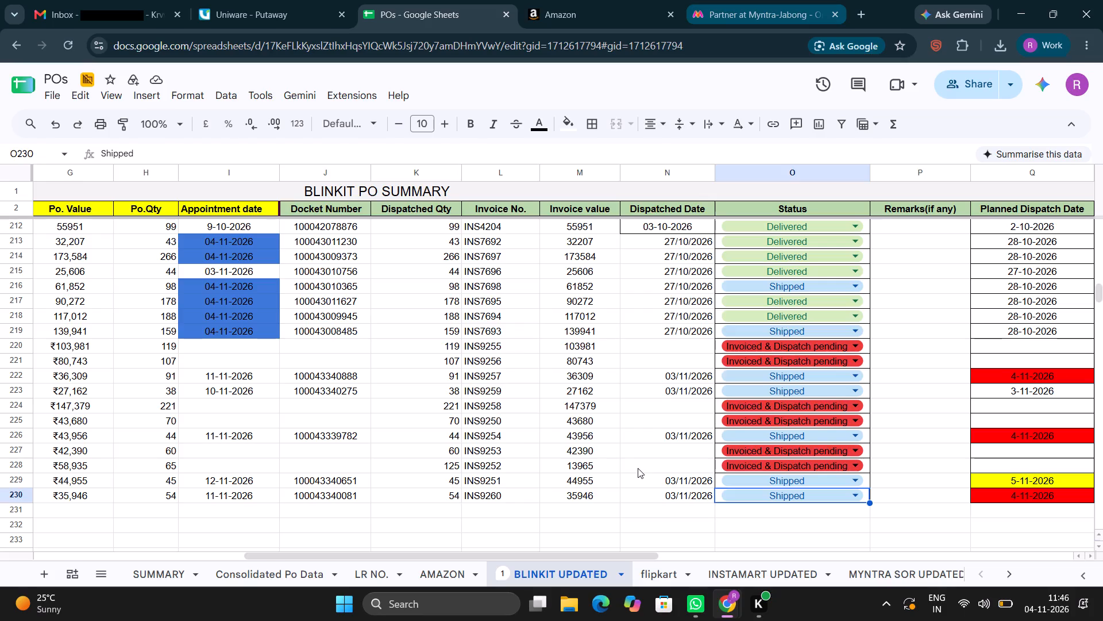
scroll(638, 468, up, 3)
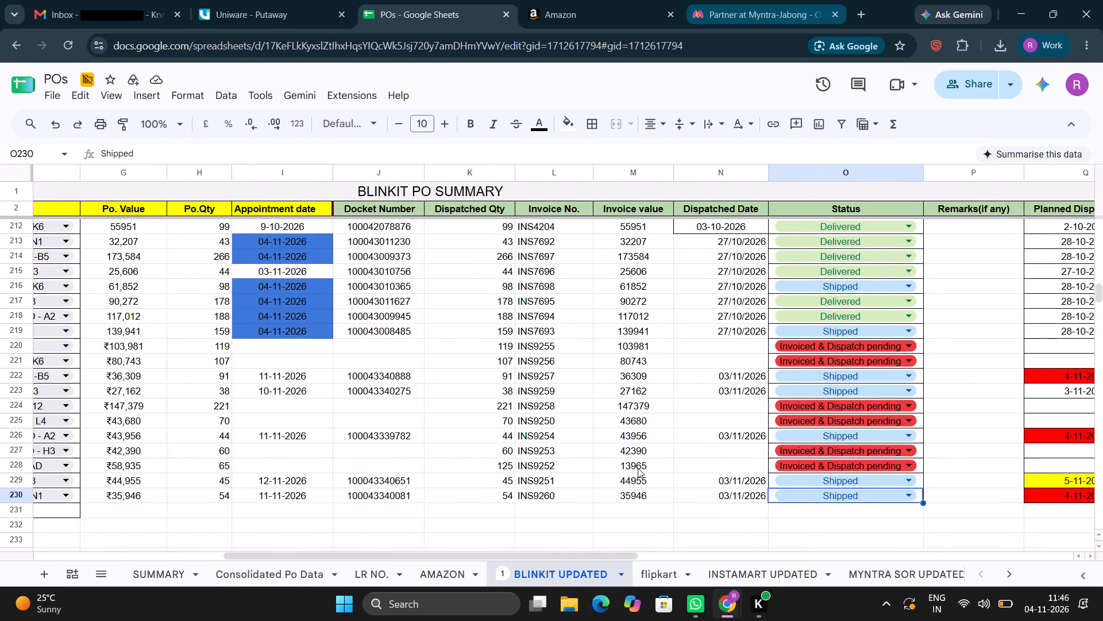
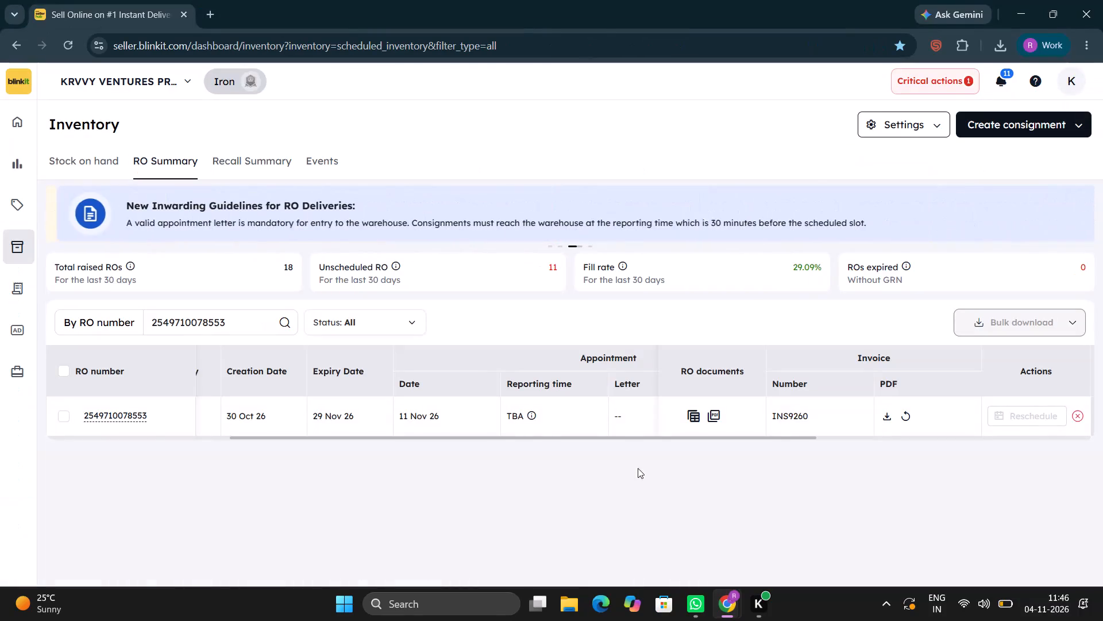
scroll(275, 420, right, 6)
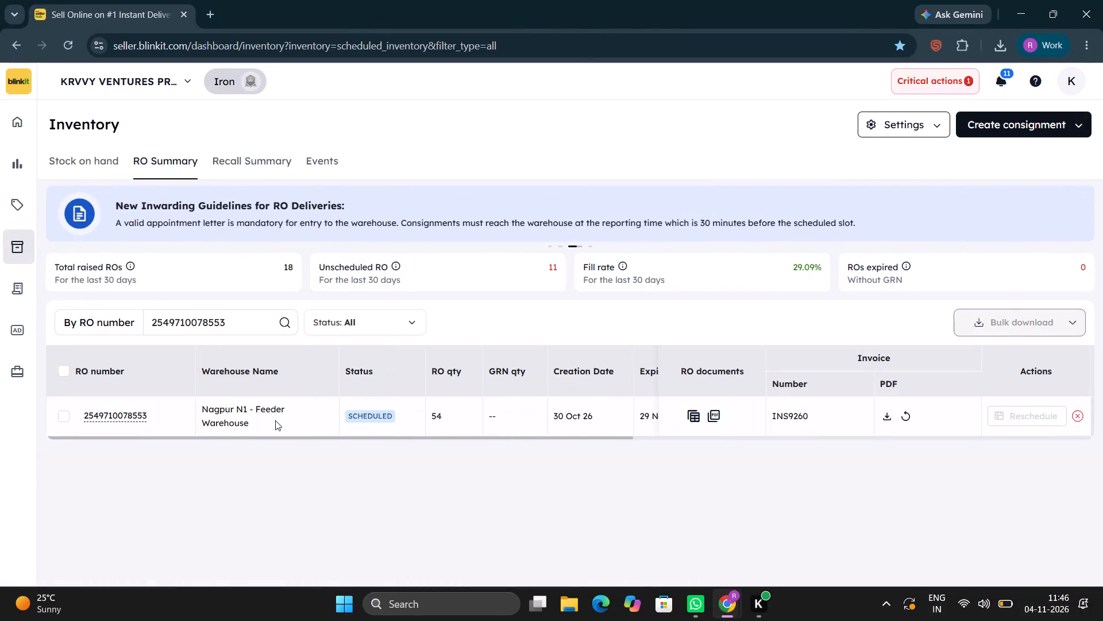
key(alt+Tab)
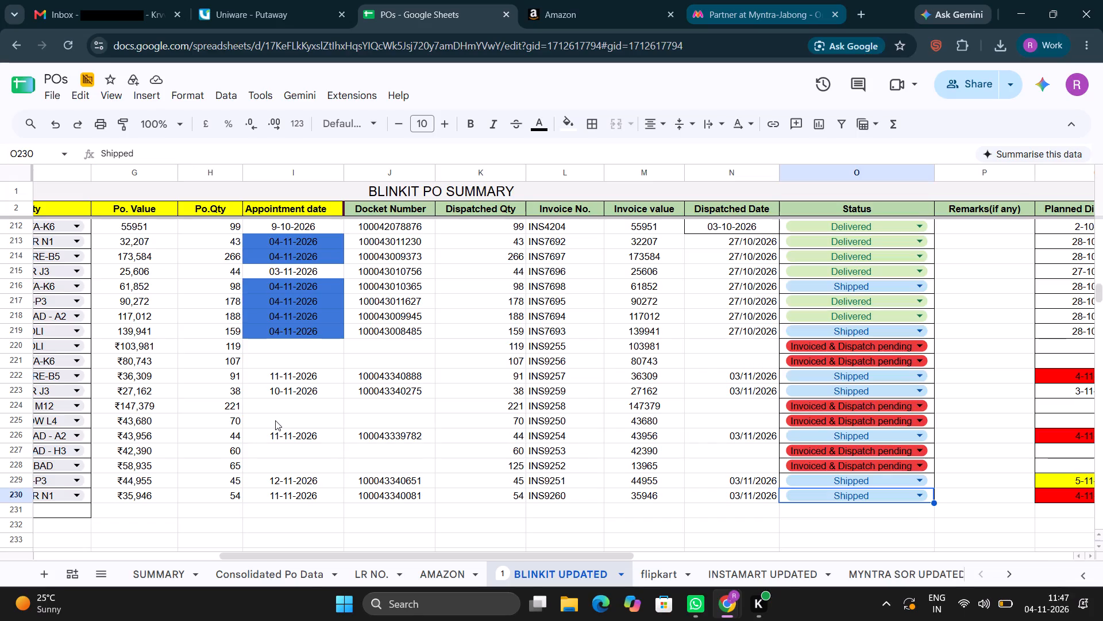